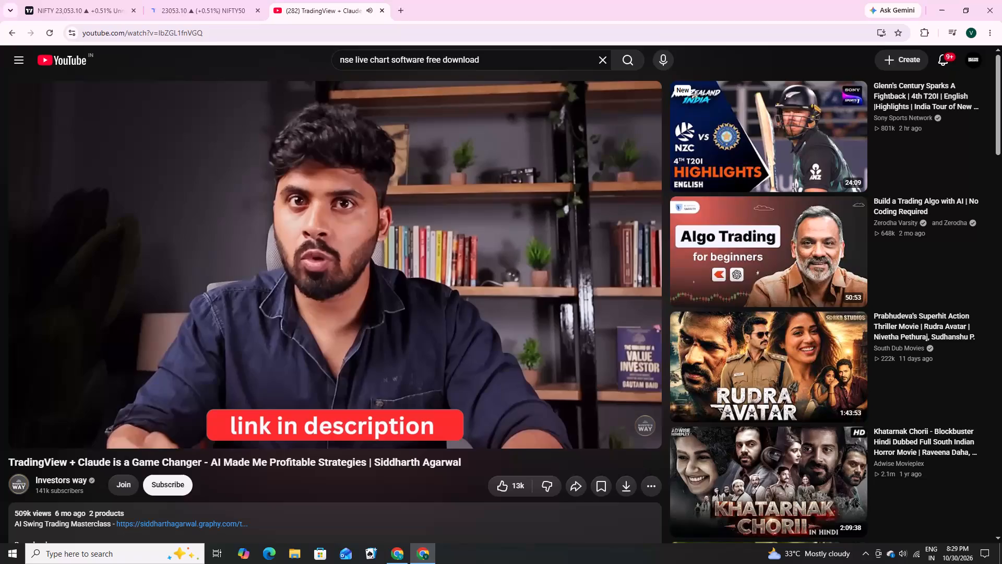
Pause the TradingView + Claude video.
click(352, 292)
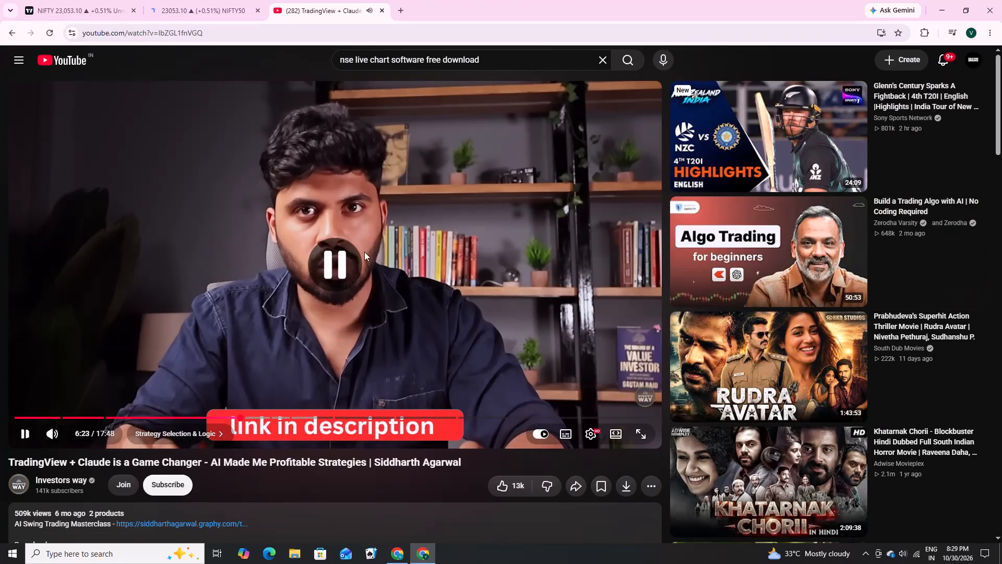
Switch to the TradingView NIFTY chart and dismiss the broker selection window.
click(93, 8)
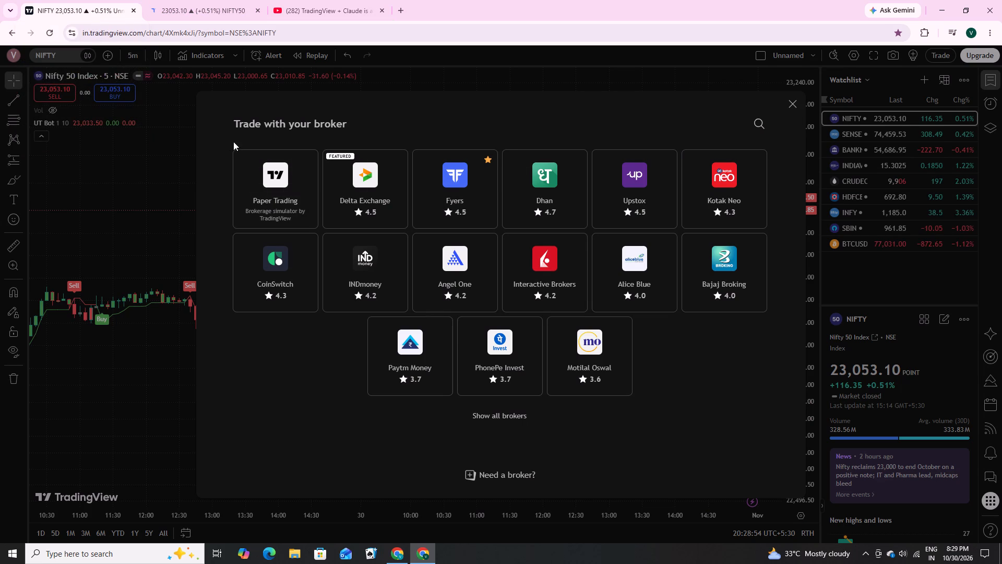
click(158, 148)
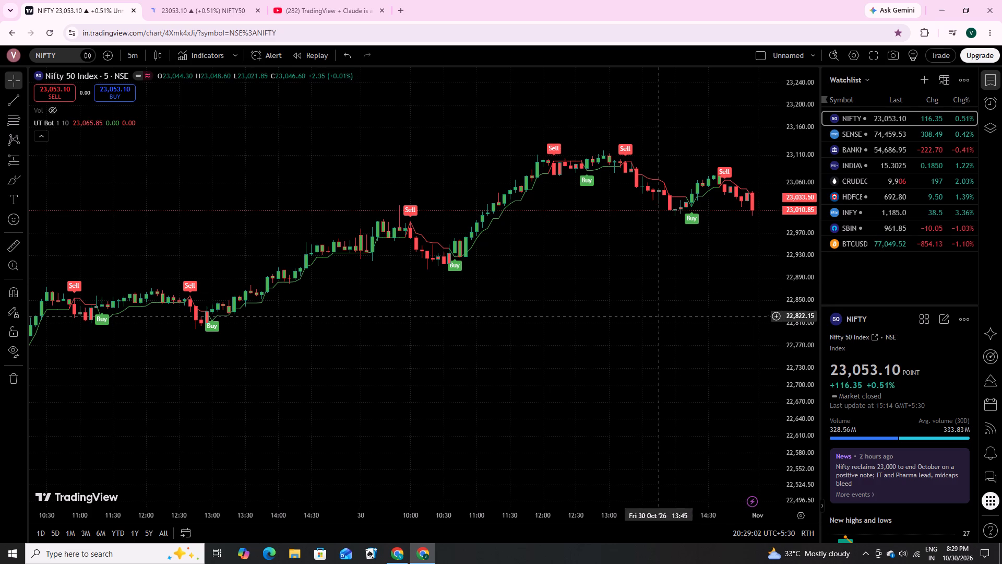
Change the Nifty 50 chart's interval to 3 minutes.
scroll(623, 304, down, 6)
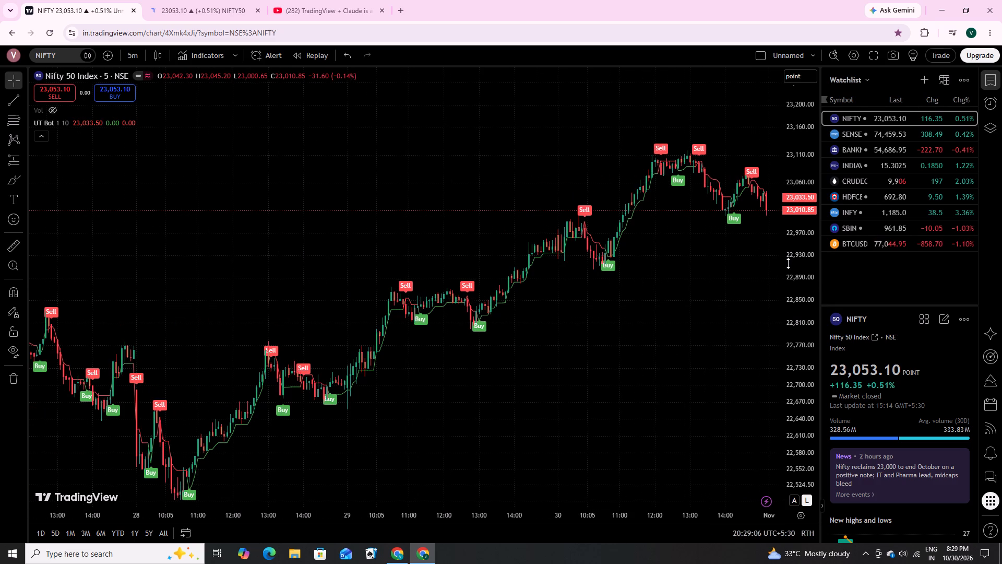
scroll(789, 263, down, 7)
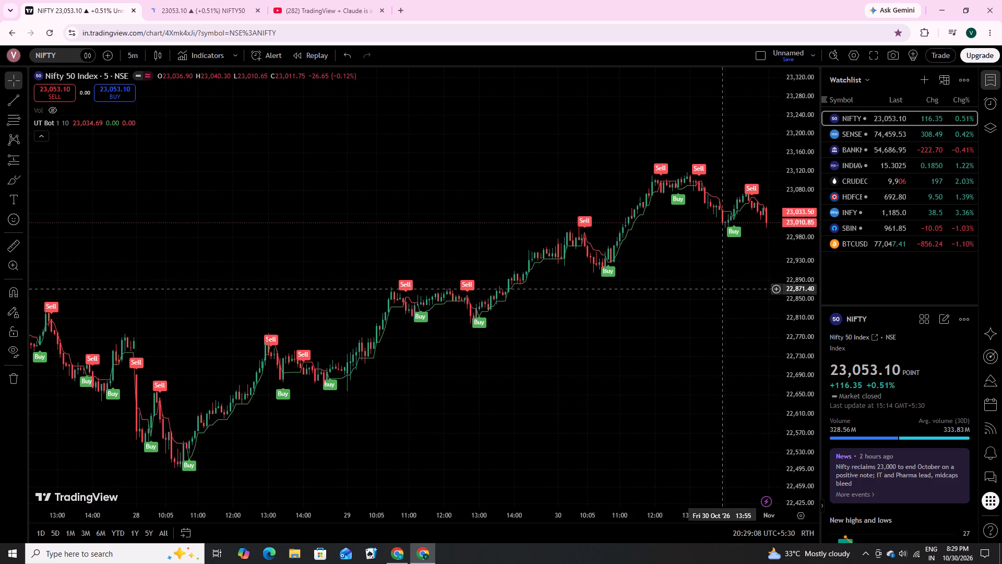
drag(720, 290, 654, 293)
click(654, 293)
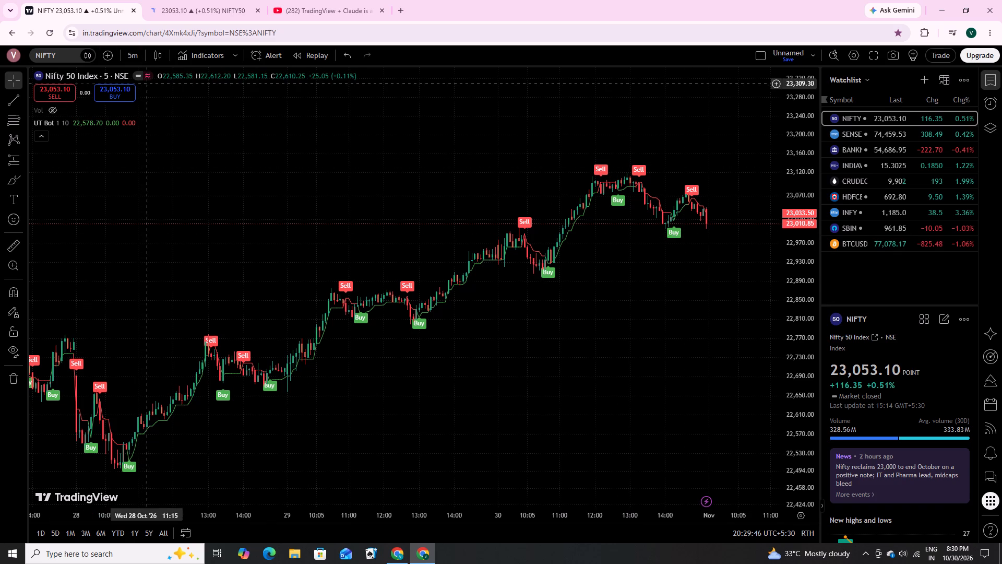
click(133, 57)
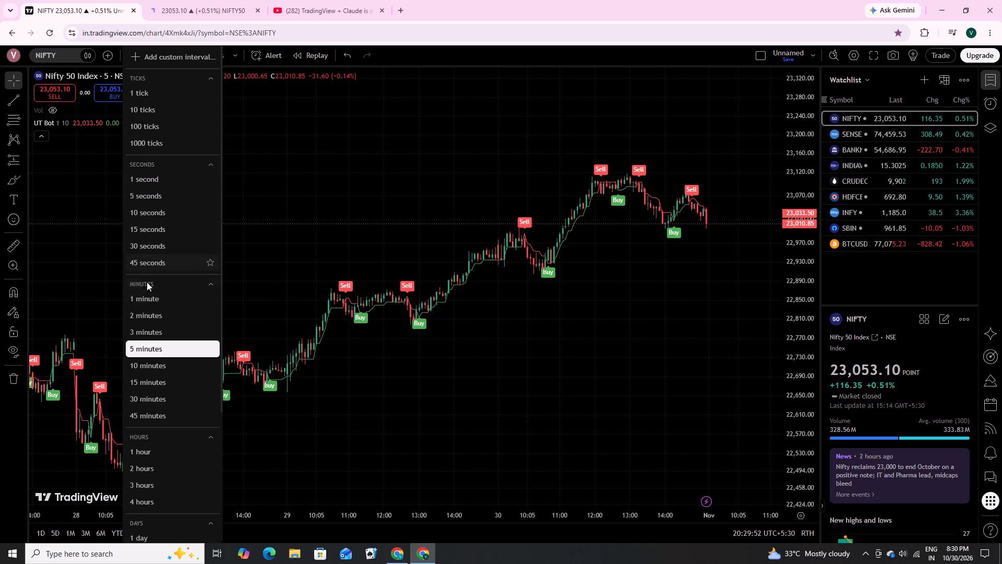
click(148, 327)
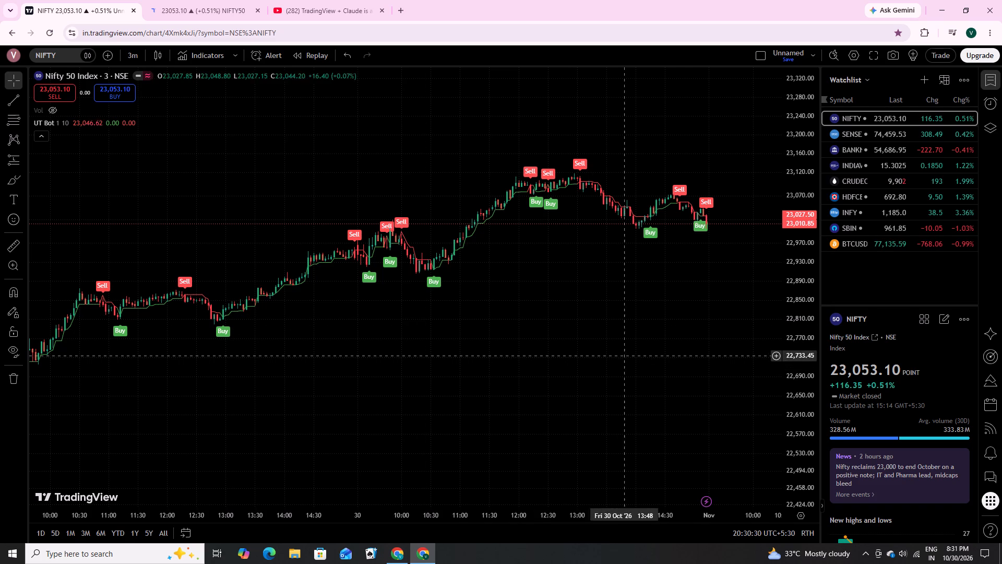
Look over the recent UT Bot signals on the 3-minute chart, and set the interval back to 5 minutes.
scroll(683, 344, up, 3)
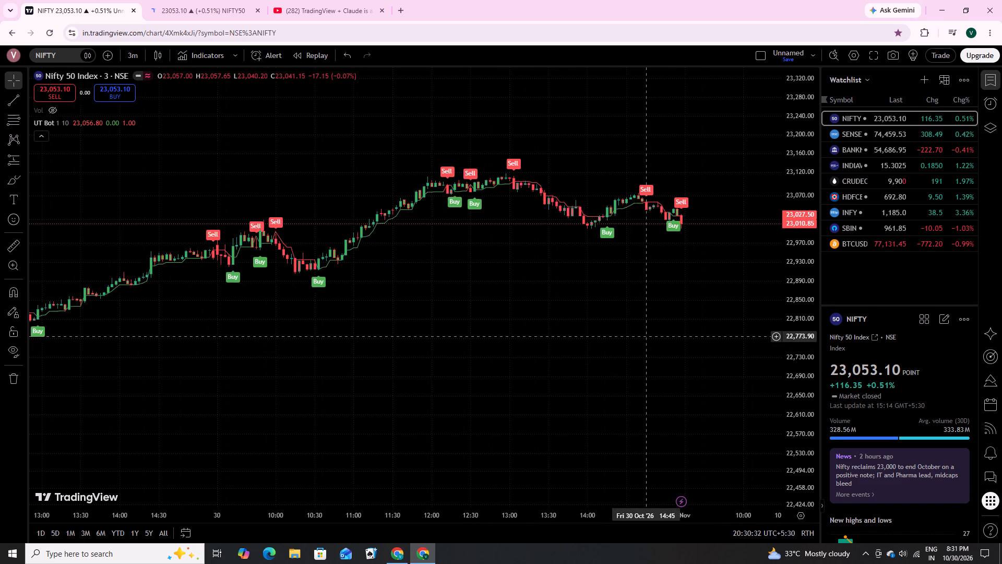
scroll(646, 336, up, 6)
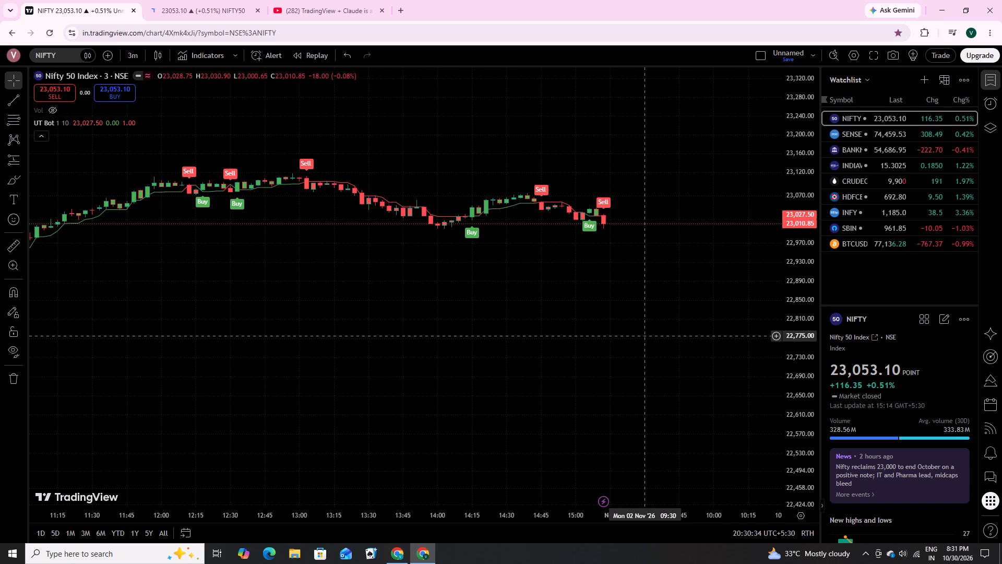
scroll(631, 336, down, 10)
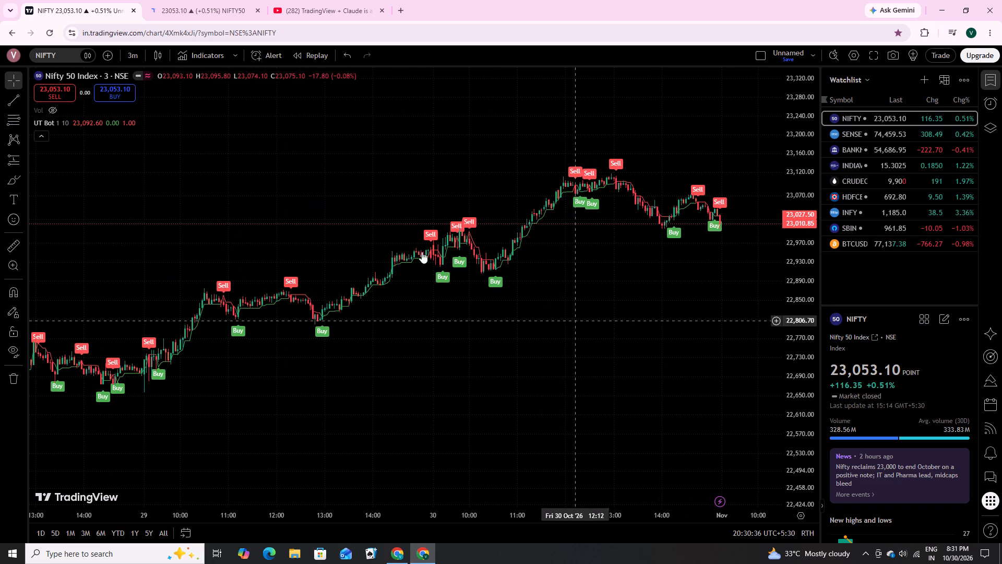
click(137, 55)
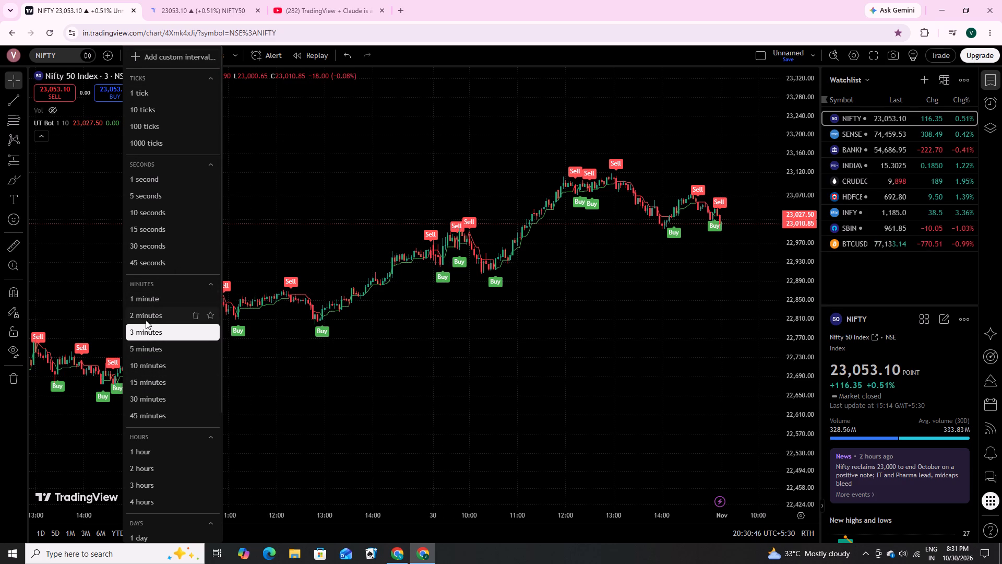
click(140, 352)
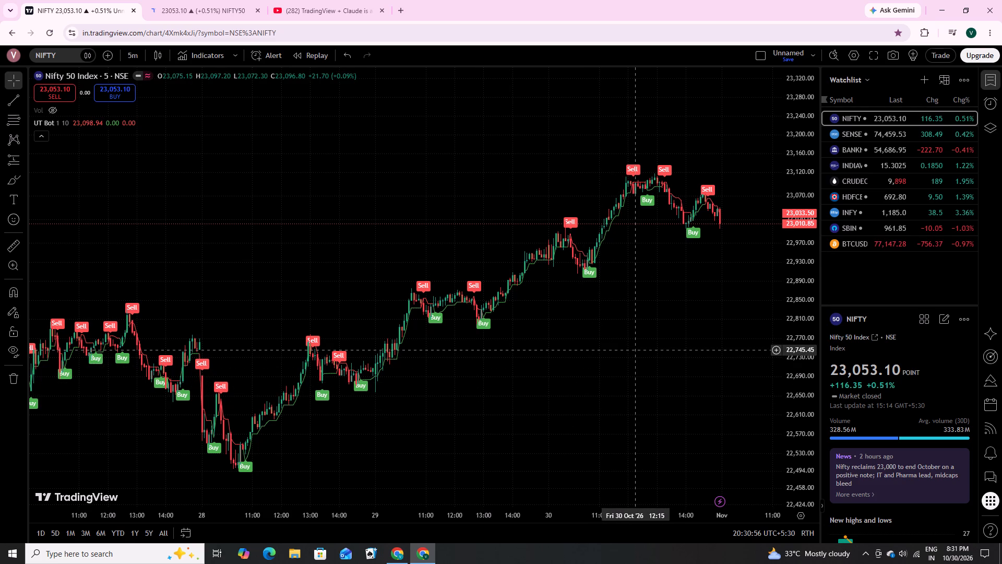
Examine the UT Bot buy and sell signals against recent price moves on the 5-minute Nifty 50 chart.
scroll(636, 350, up, 2)
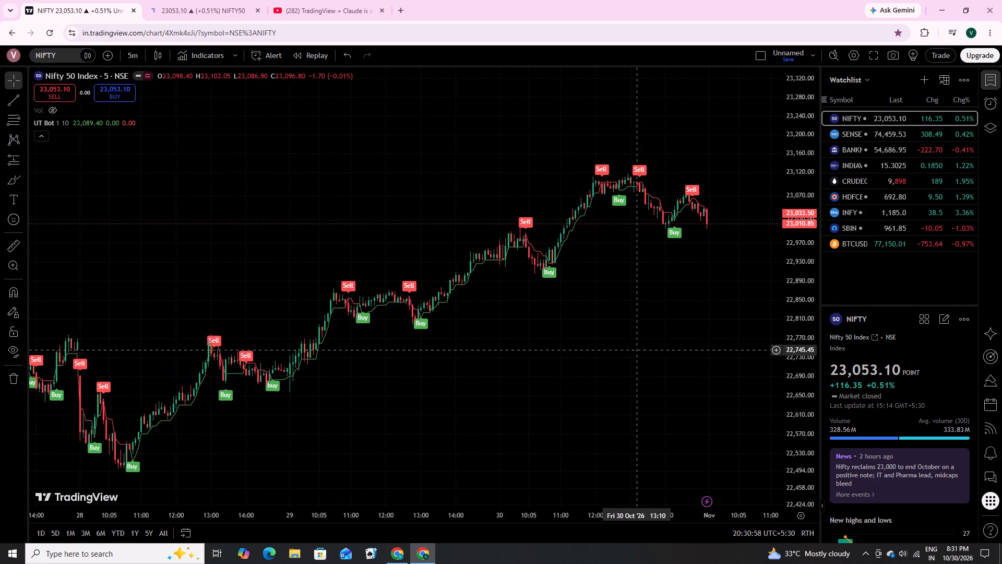
scroll(635, 350, up, 6)
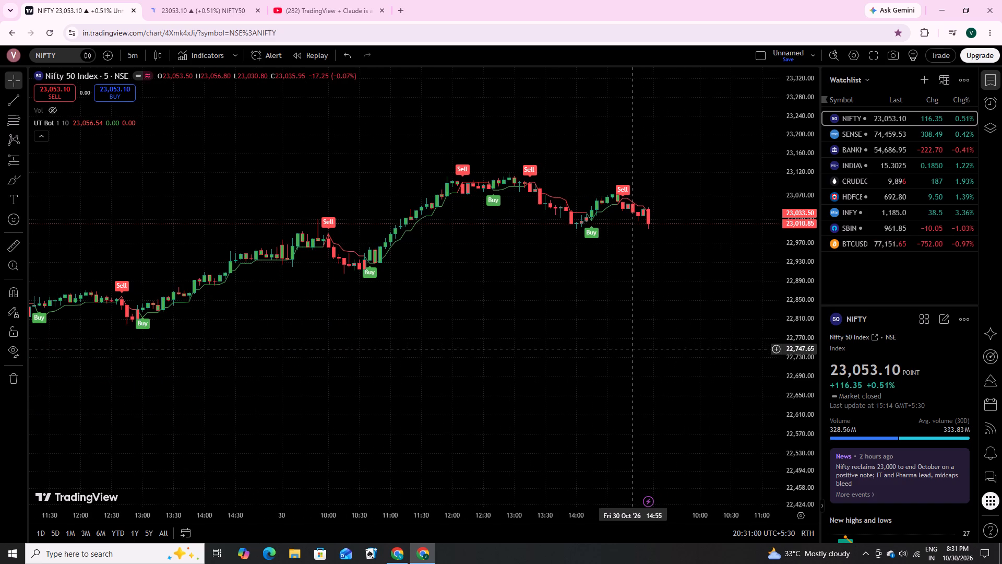
scroll(635, 349, up, 1)
scroll(635, 349, down, 7)
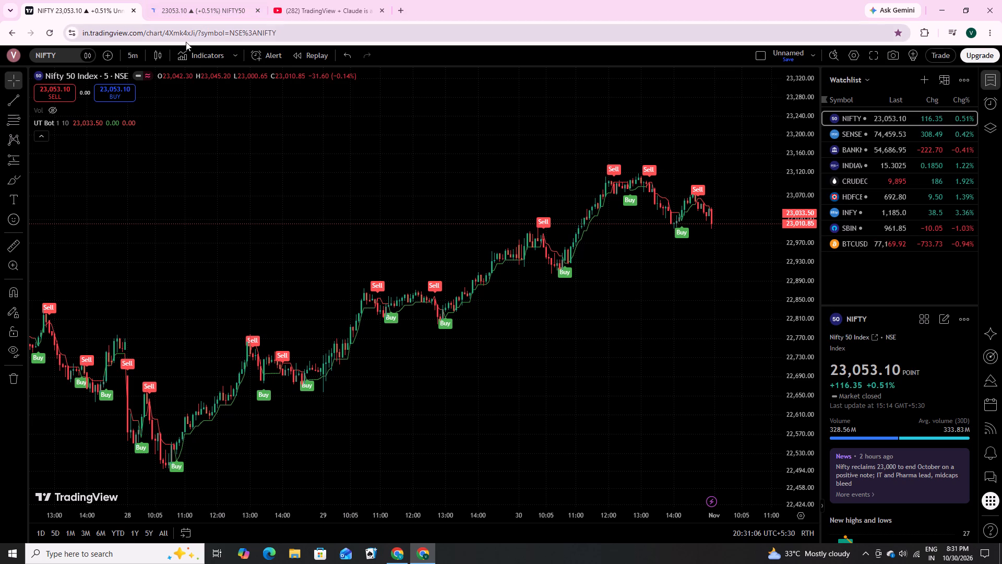
scroll(643, 320, up, 3)
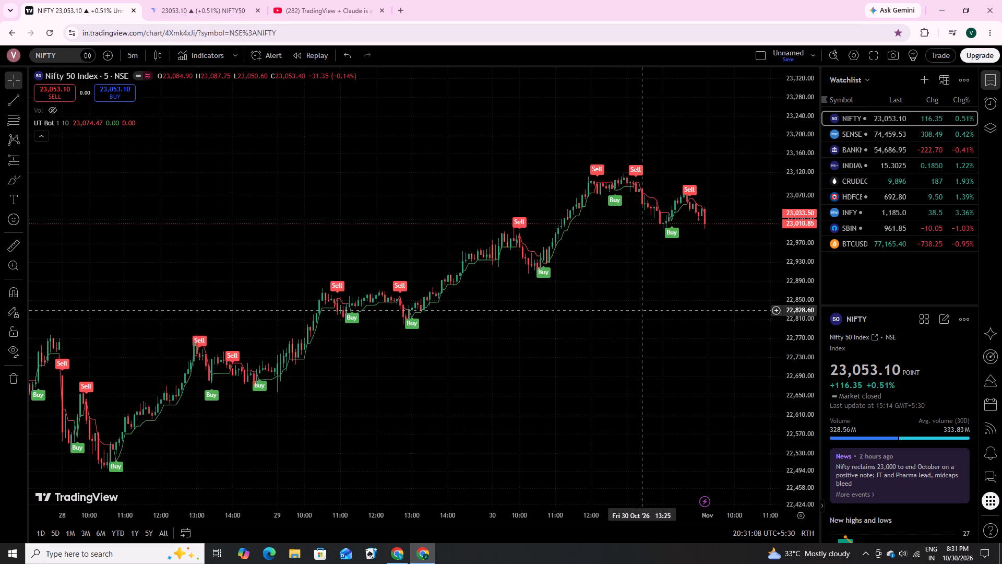
scroll(643, 310, up, 5)
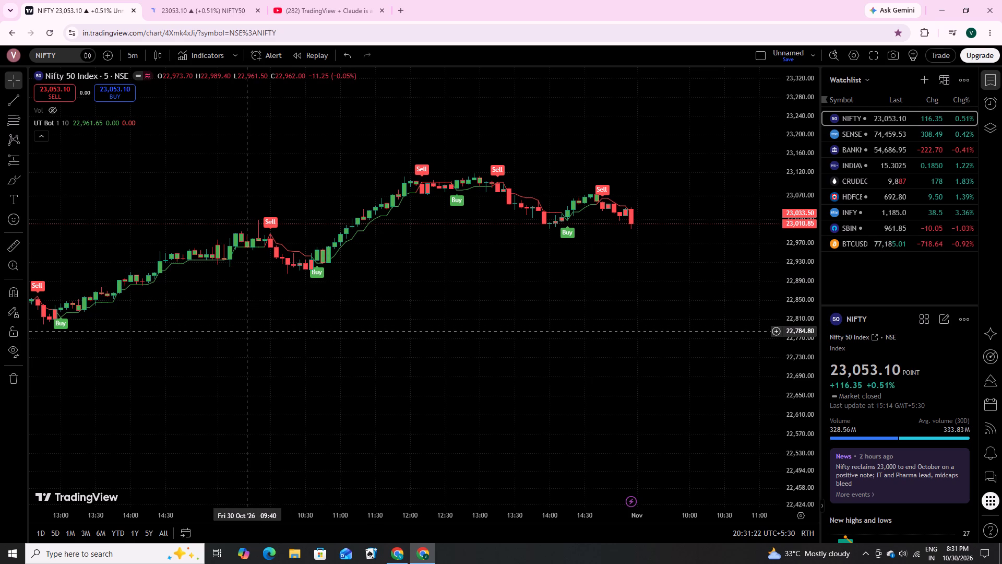
scroll(245, 331, down, 3)
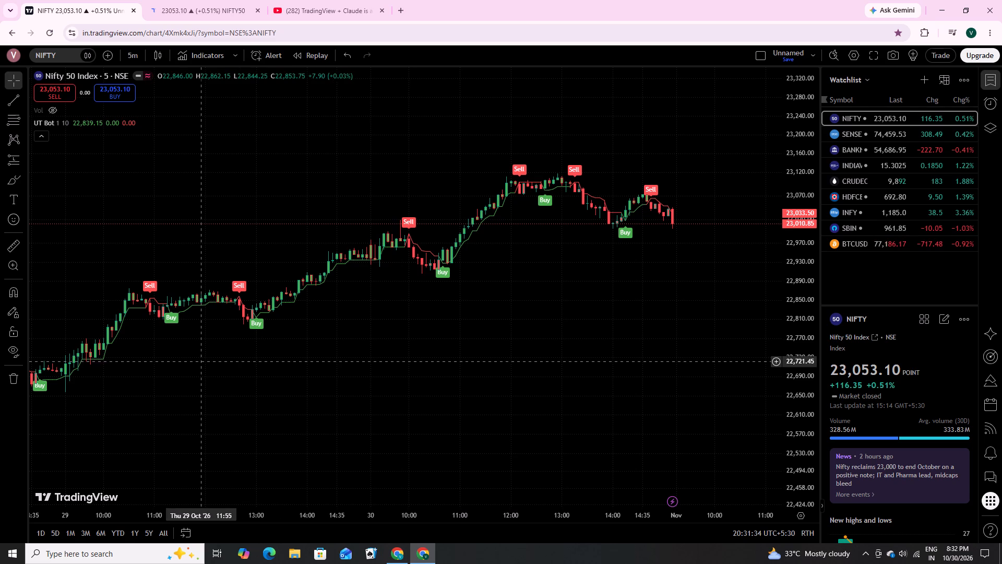
drag(199, 361, 230, 361)
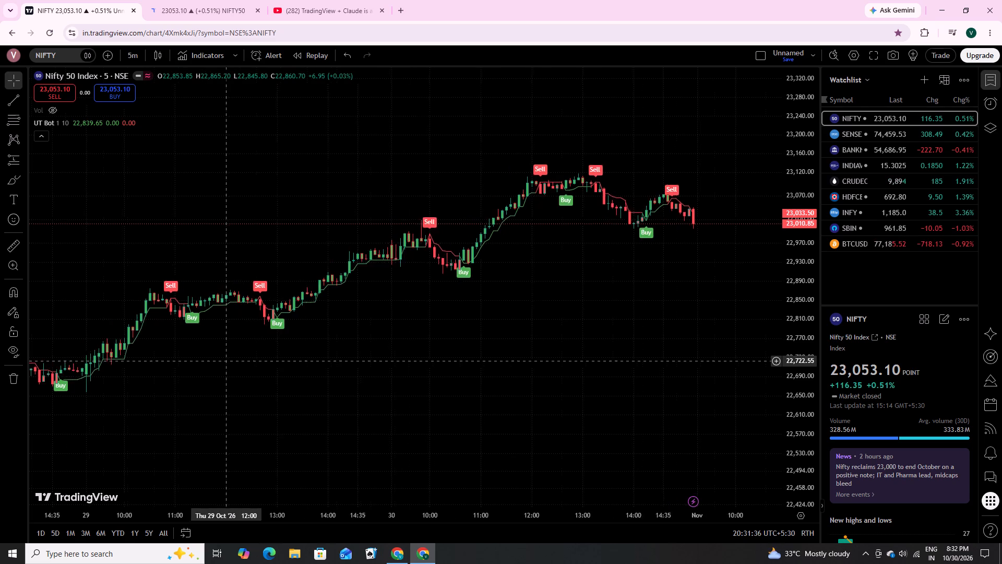
drag(230, 361, 299, 369)
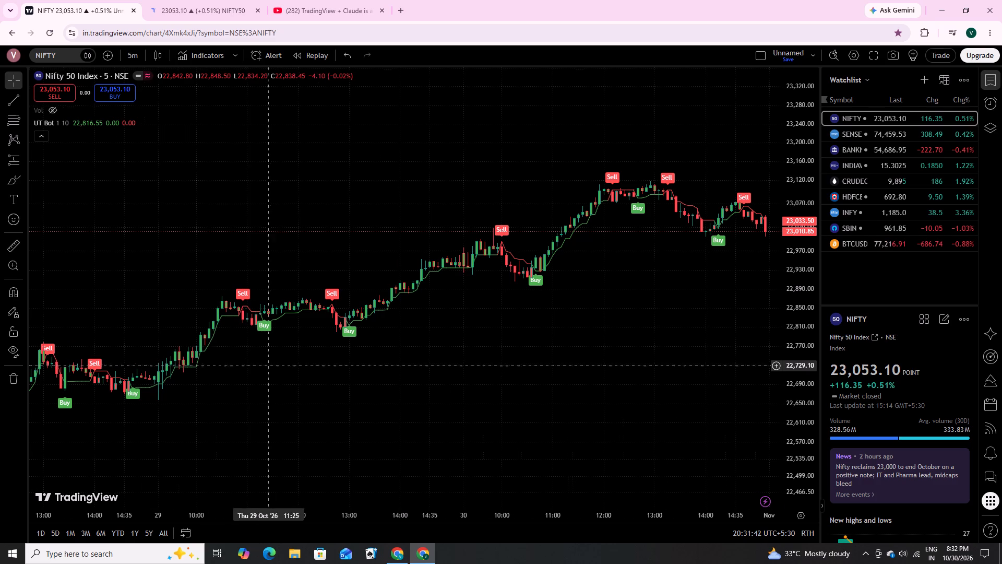
click(463, 364)
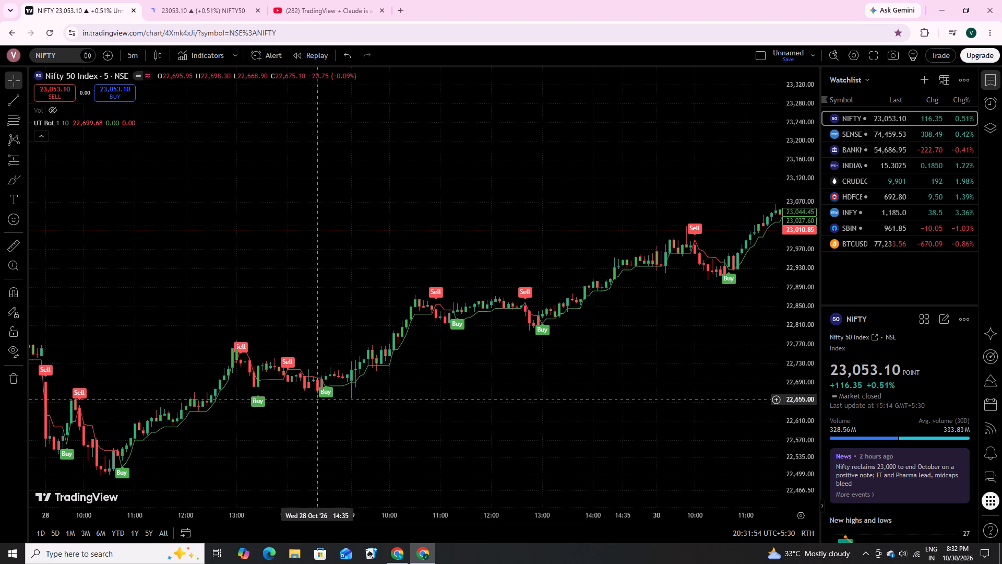
scroll(462, 410, up, 3)
drag(368, 380, 411, 383)
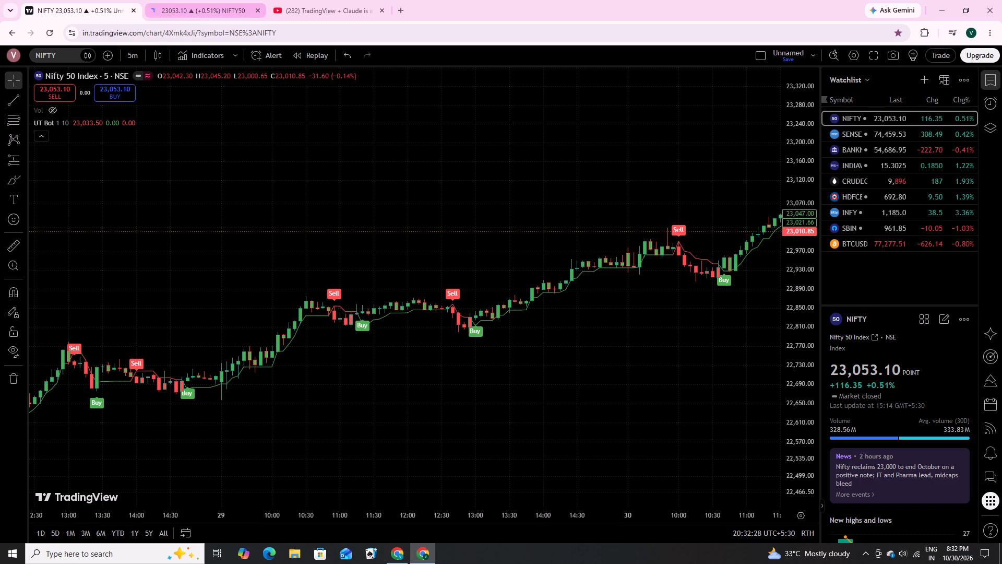
Search the indicators for "ut bot" and add a second instance of the community indicator UT Bot to the chart.
click(209, 56)
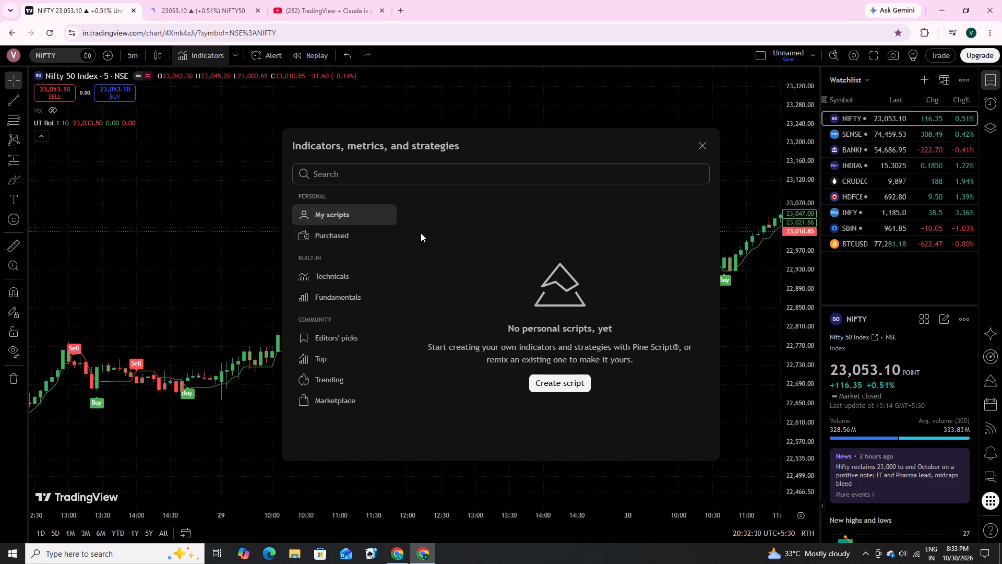
click(422, 176)
key(u)
key(t)
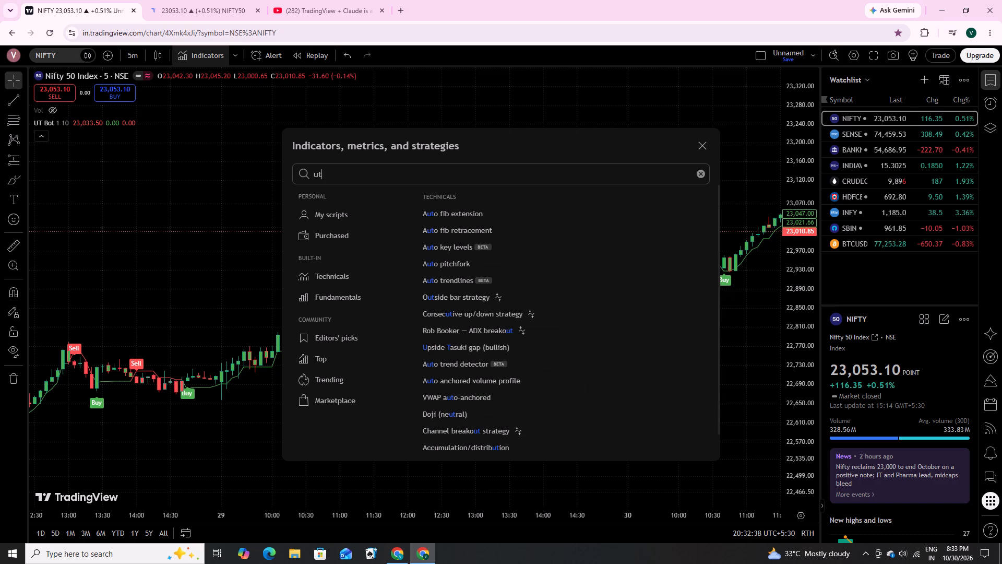
key(space)
text(b)
key(o)
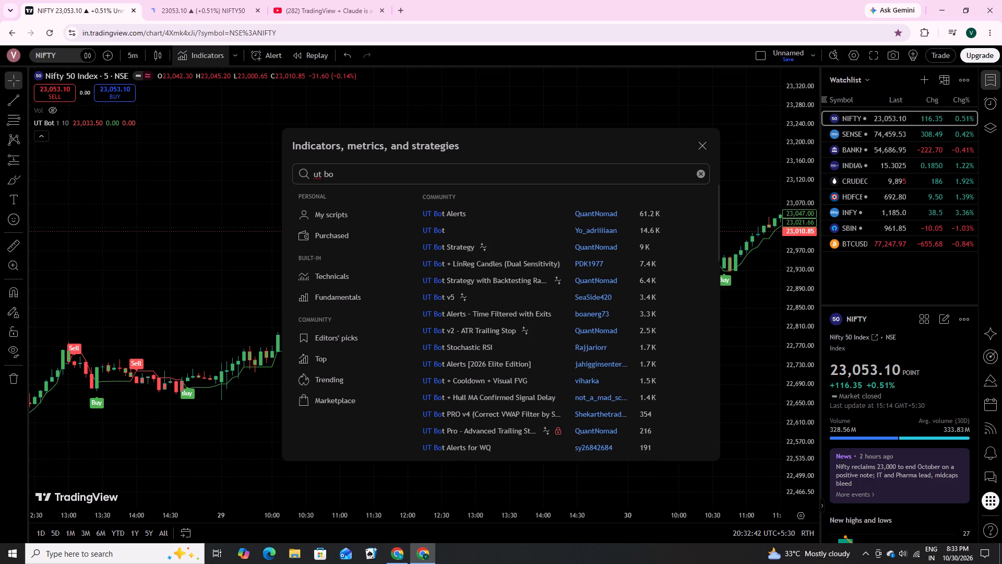
key(t)
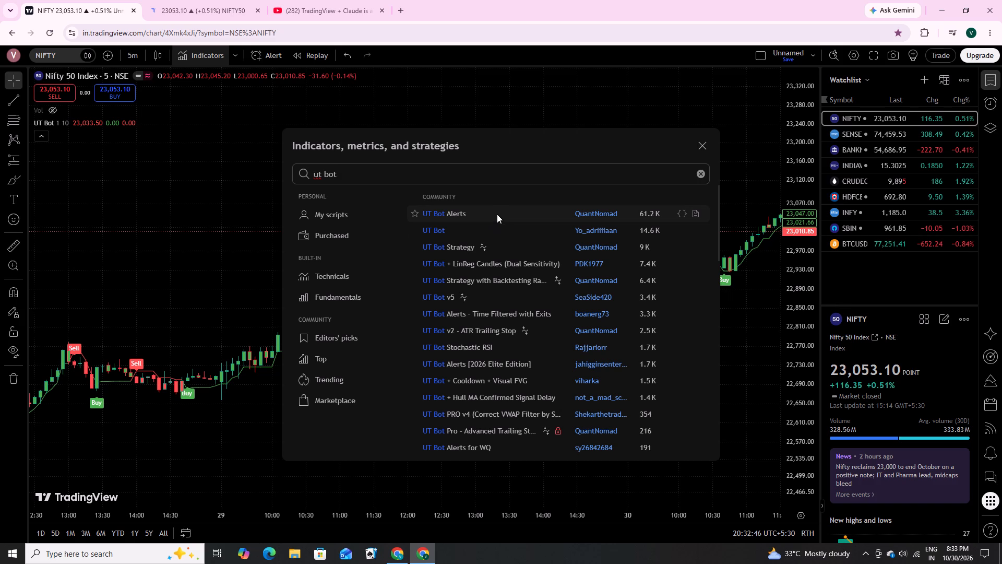
click(444, 227)
click(703, 148)
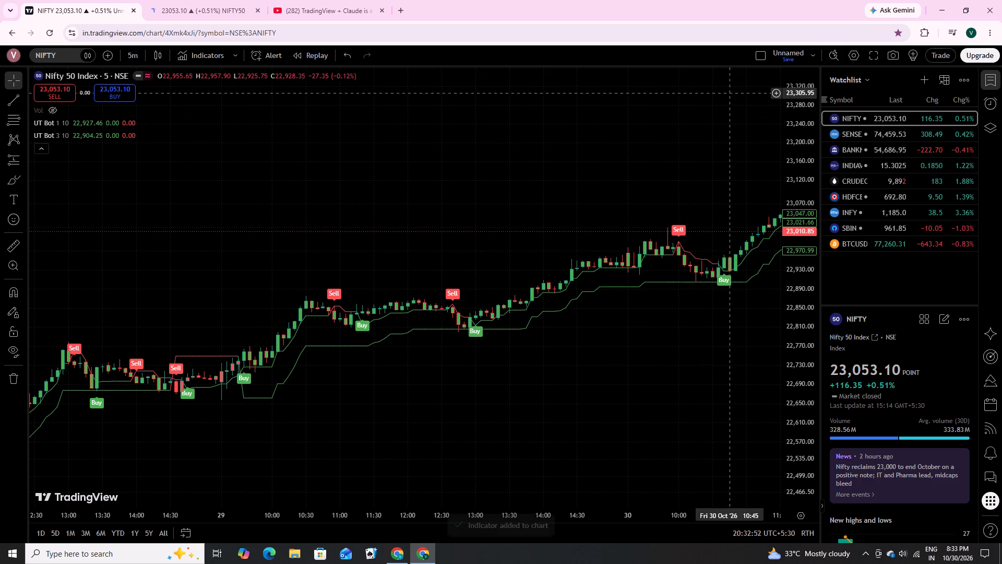
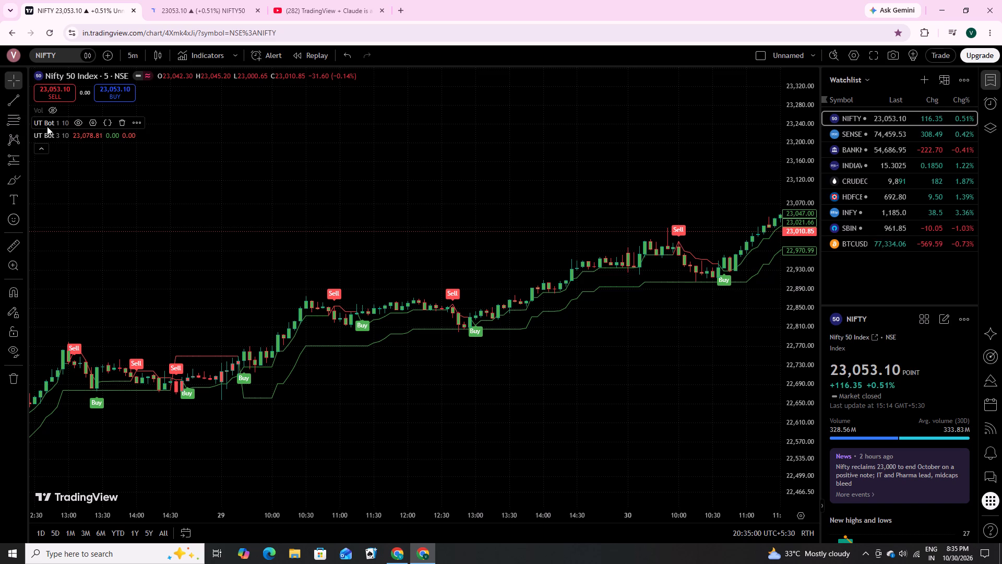
Set the first-listed UT Bot's key value to 4 and ATR period to 300, and hide its Sell labels.
click(91, 123)
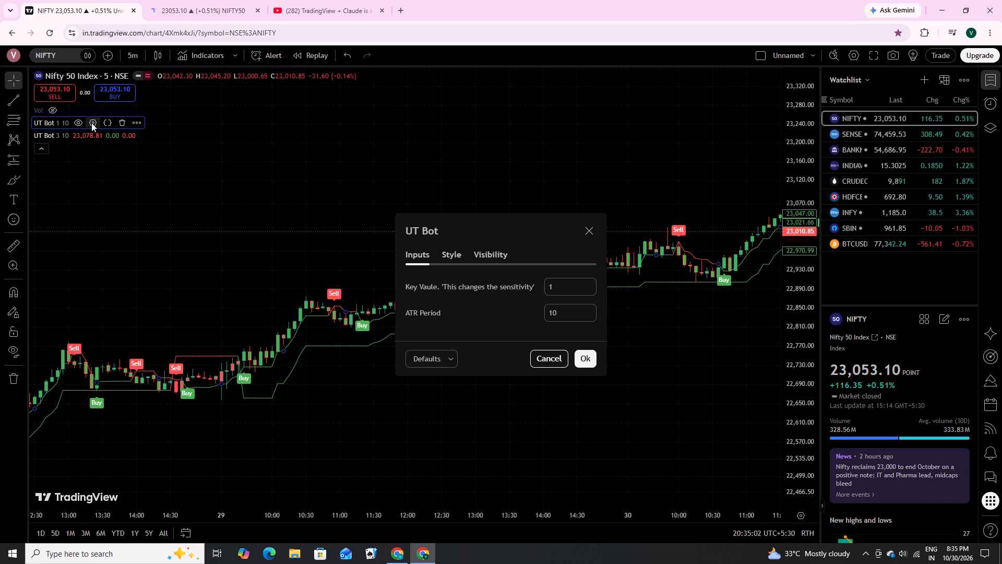
click(560, 290)
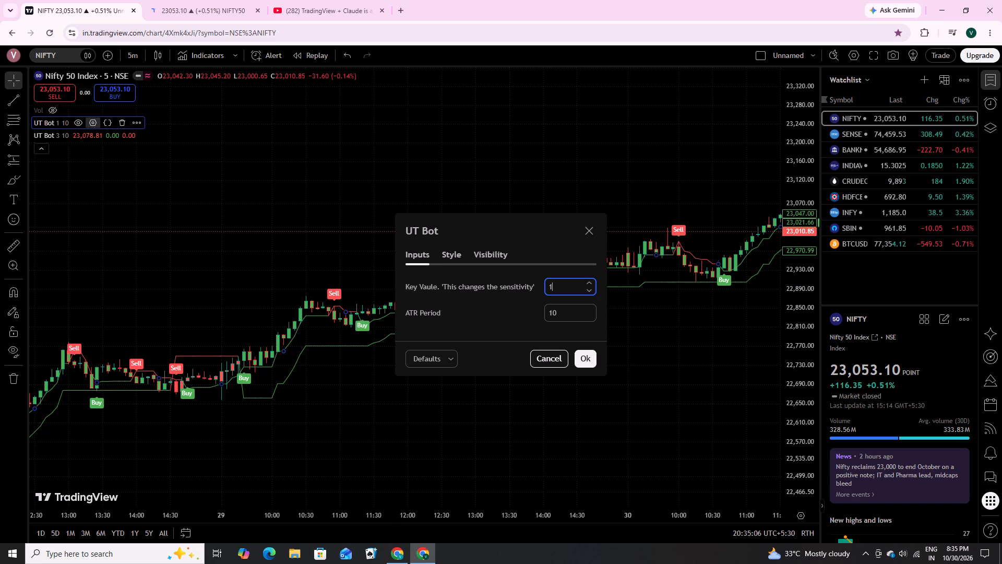
key(BackSpace)
key(4)
double_click(567, 316)
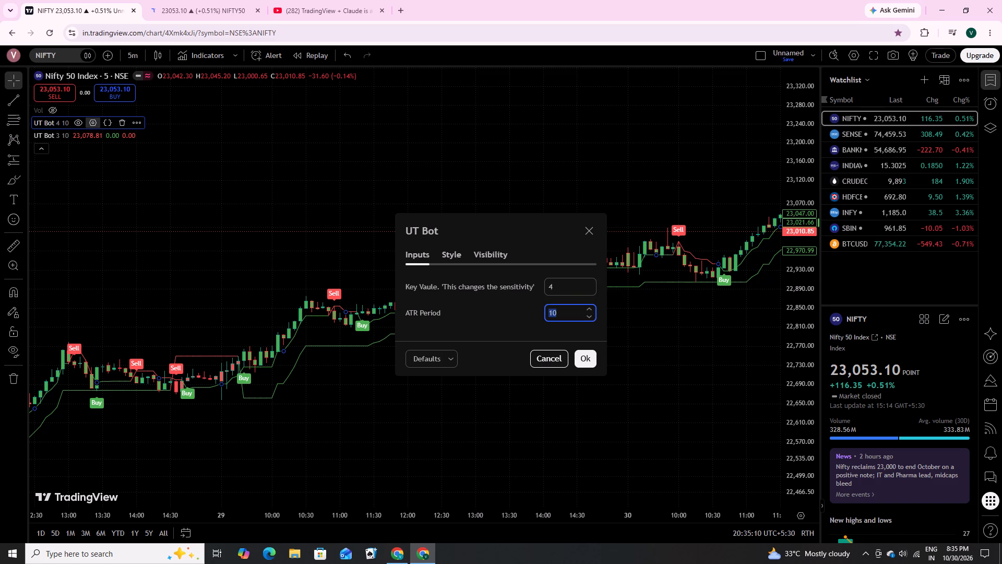
text(300)
click(451, 252)
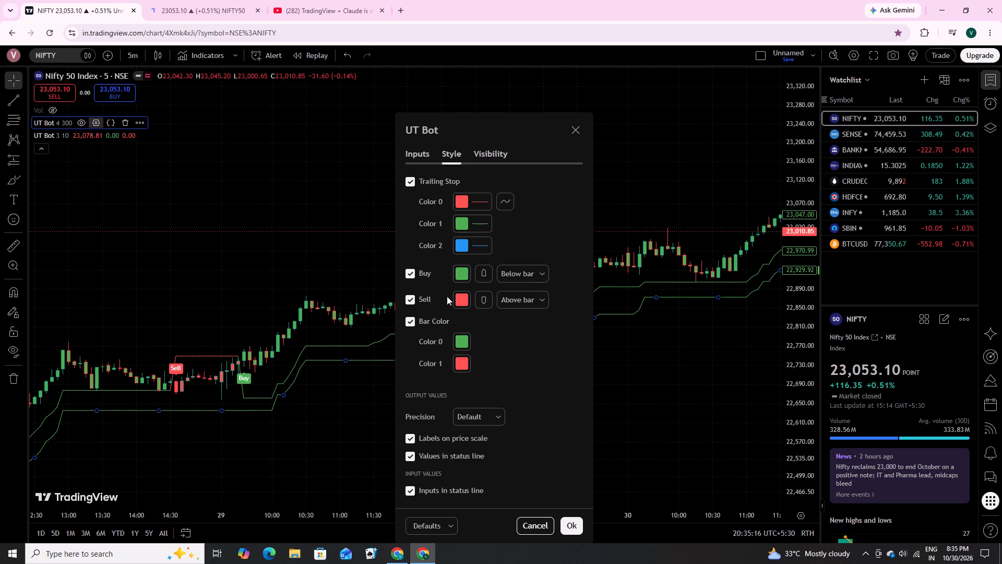
click(411, 300)
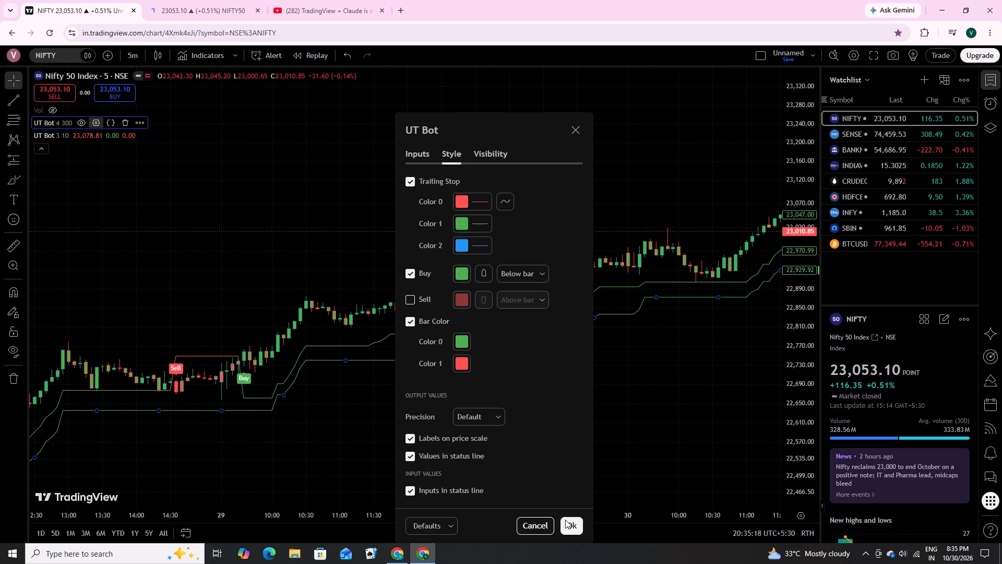
click(572, 526)
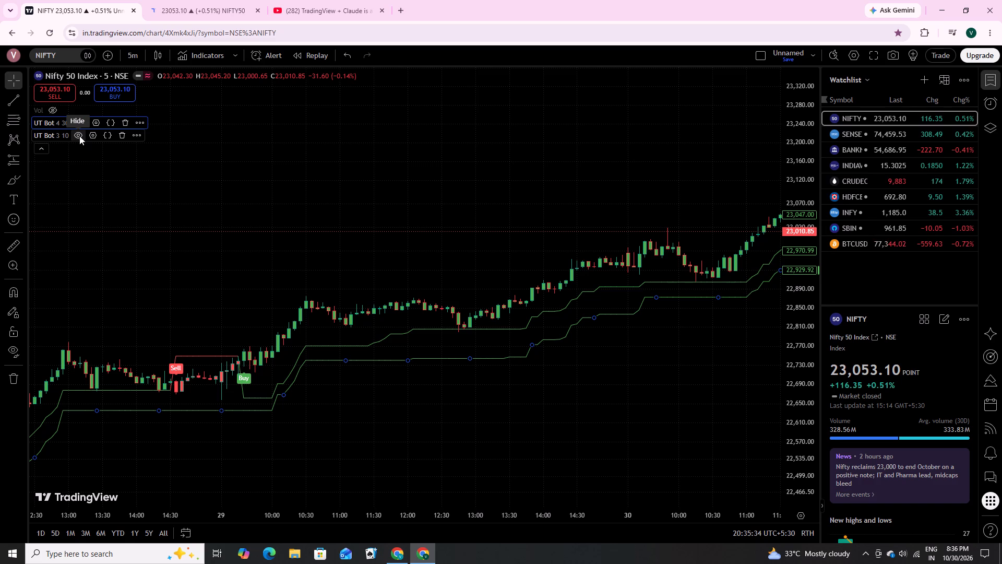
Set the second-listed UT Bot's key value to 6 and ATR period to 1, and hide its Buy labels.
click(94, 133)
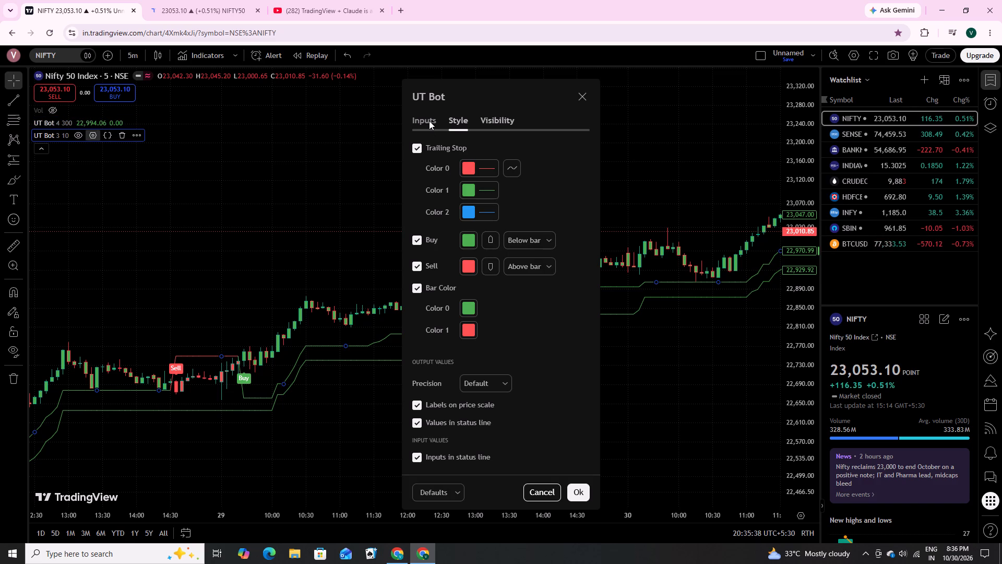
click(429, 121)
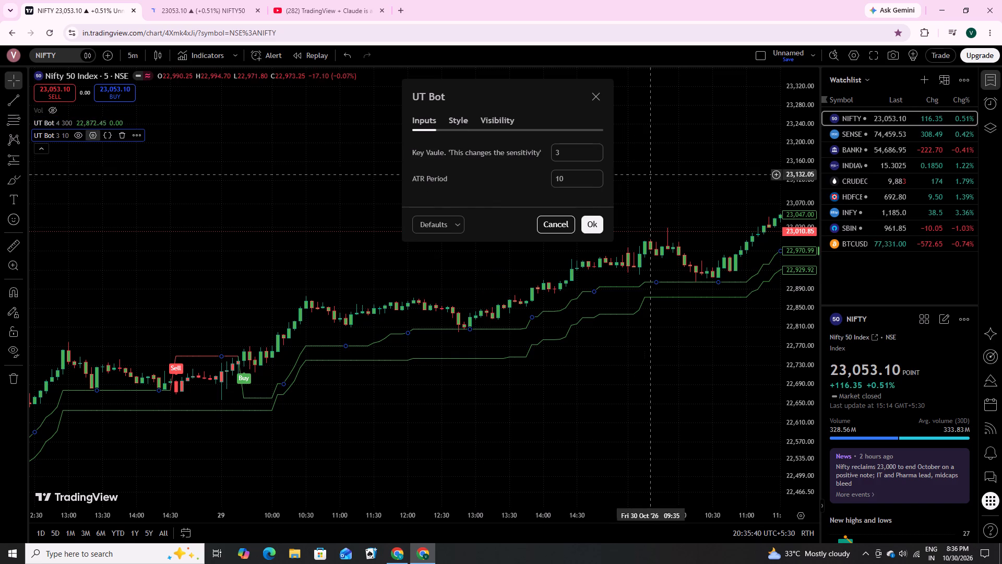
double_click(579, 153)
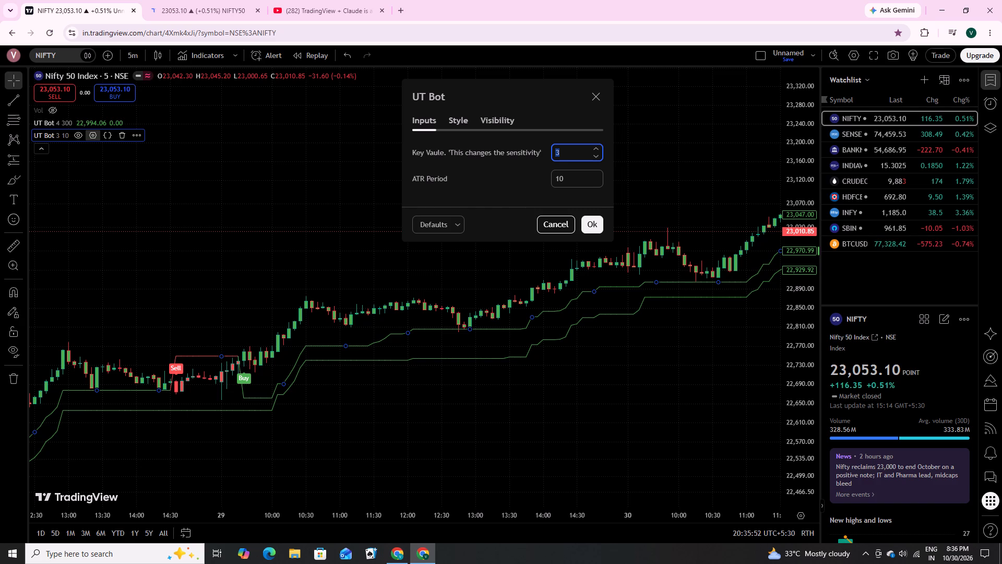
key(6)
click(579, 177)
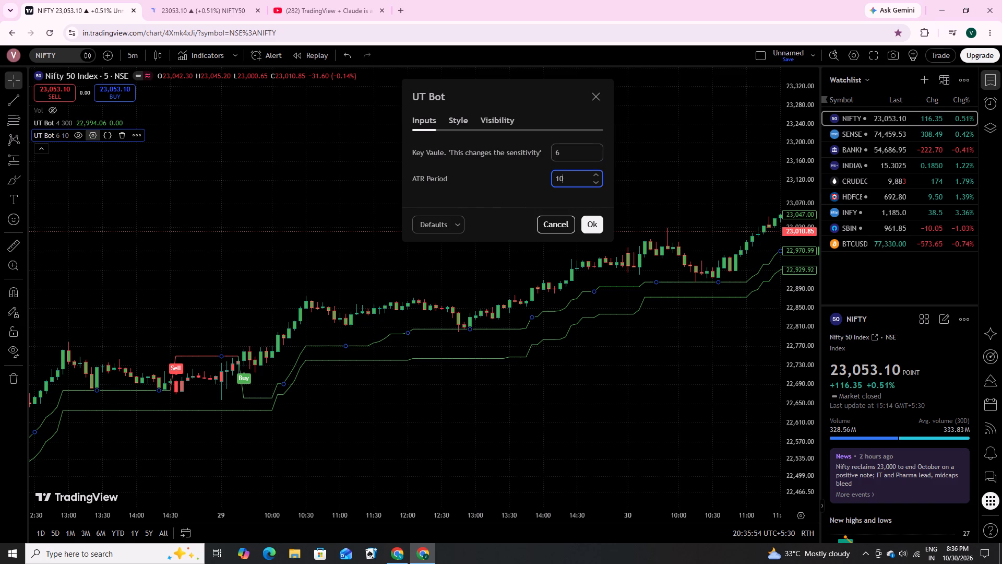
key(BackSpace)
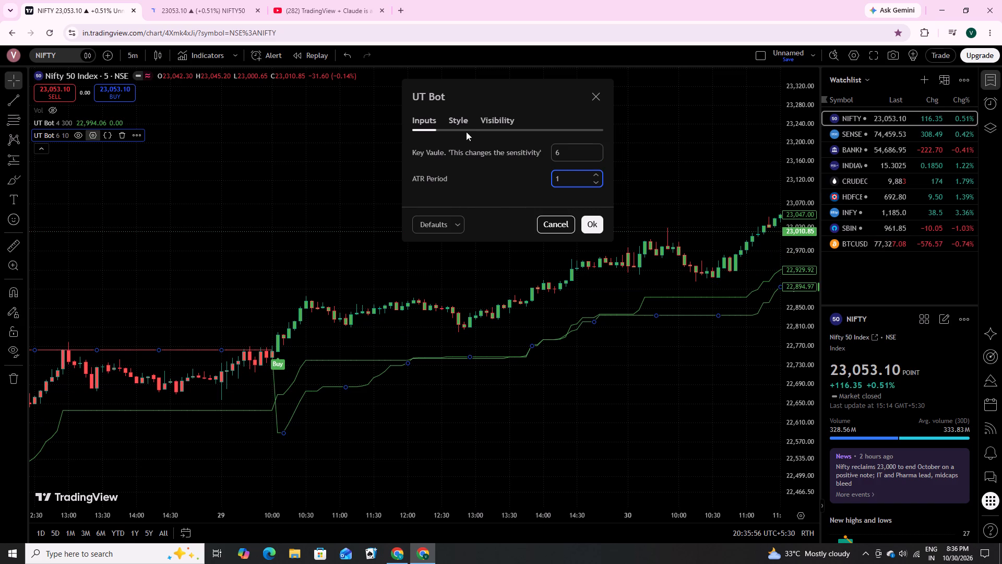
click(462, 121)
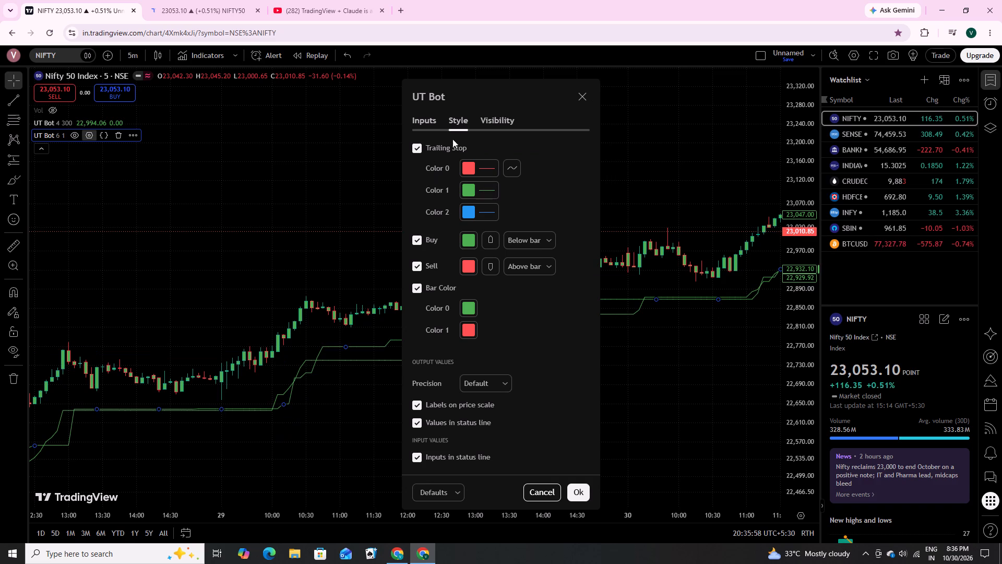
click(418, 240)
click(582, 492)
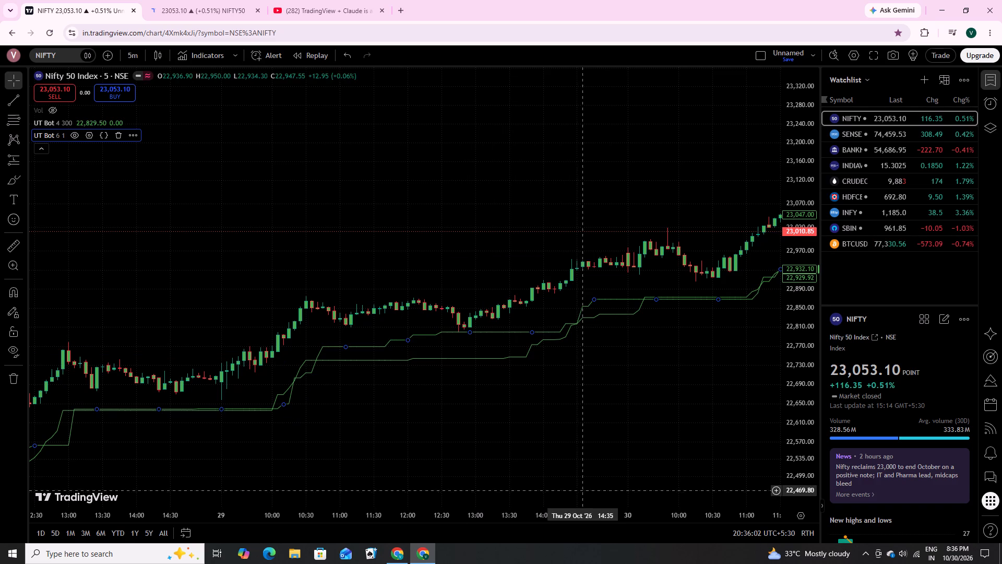
Examine the combined UT Bot buy and sell signals and trailing stops against recent sessions on the 5-minute Nifty 50 chart.
scroll(636, 366, down, 4)
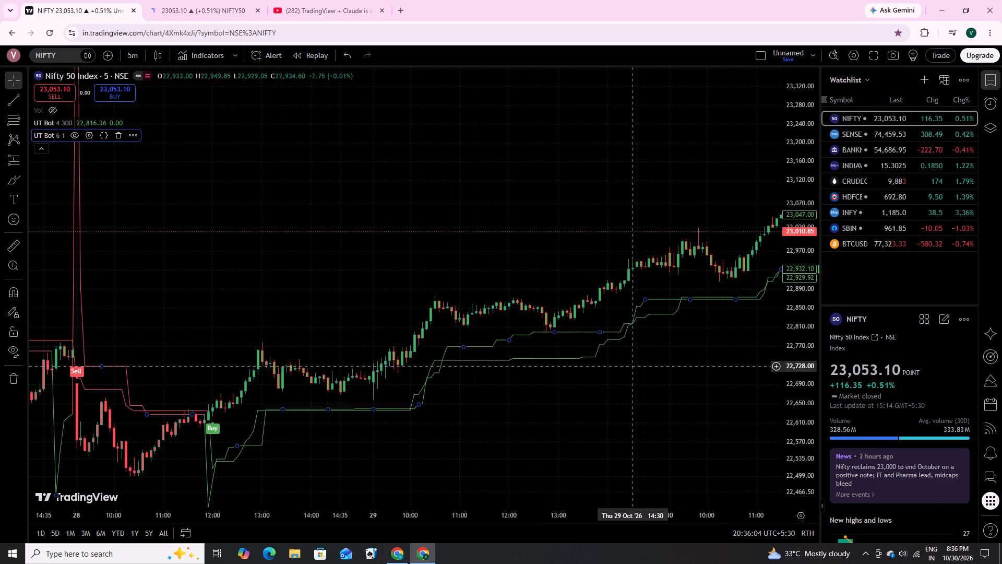
scroll(633, 366, down, 2)
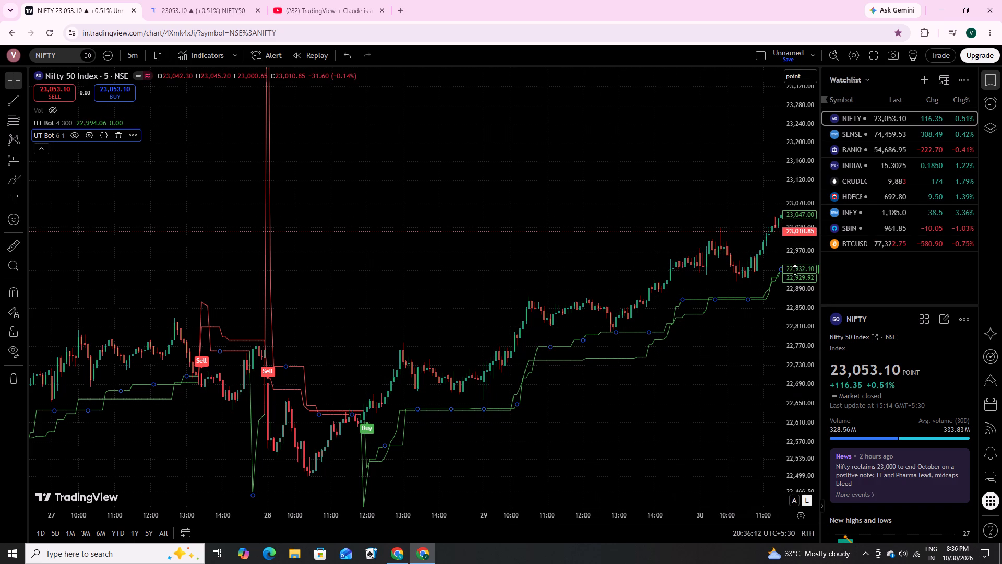
scroll(794, 288, down, 14)
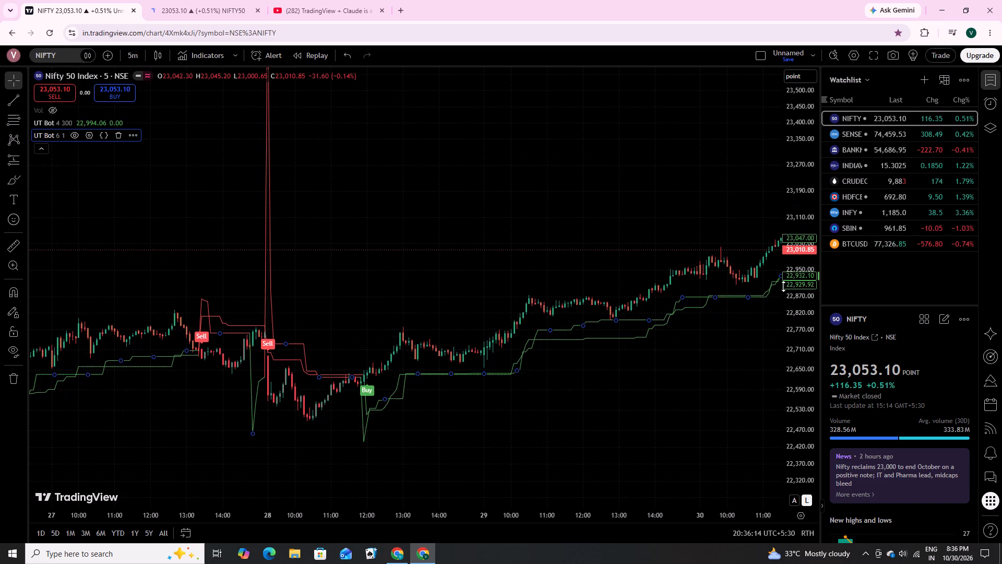
scroll(783, 286, down, 3)
scroll(779, 290, up, 2)
scroll(779, 288, down, 3)
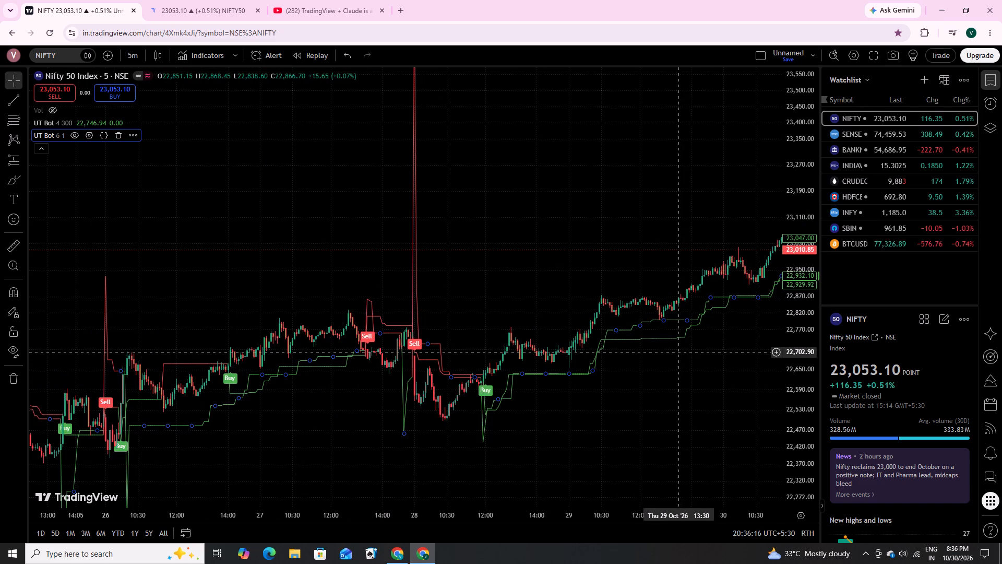
scroll(678, 352, up, 8)
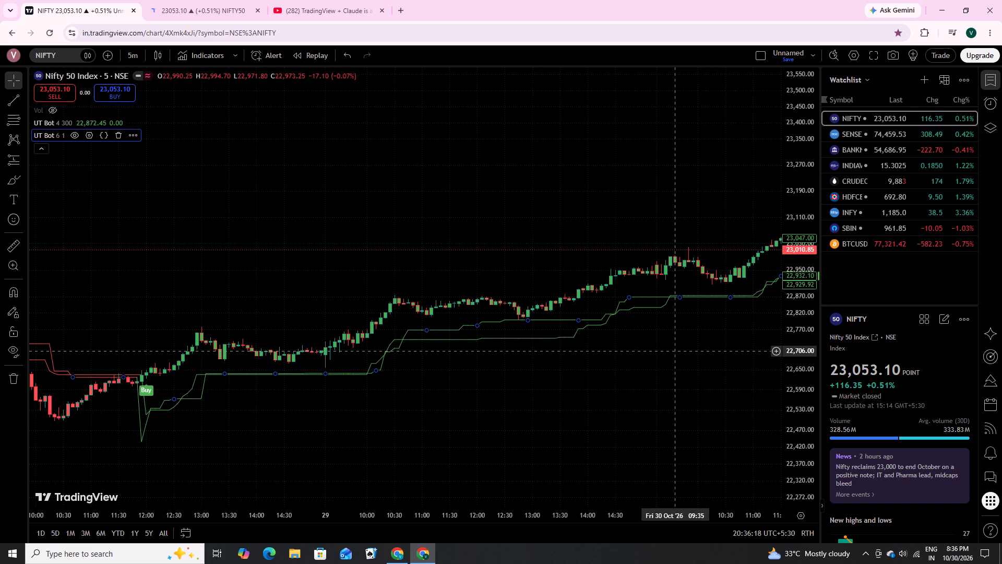
drag(702, 338, 427, 290)
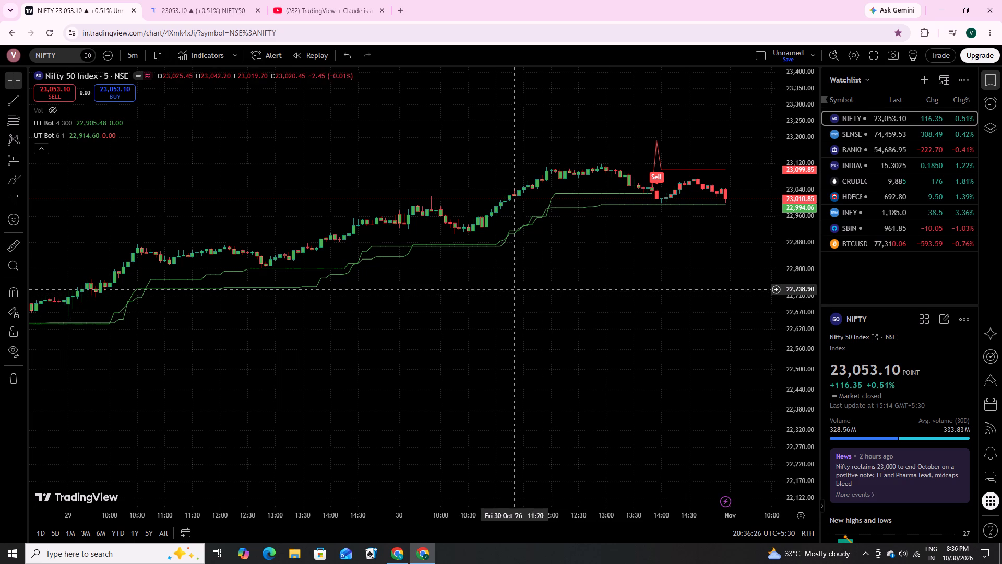
drag(397, 314, 518, 289)
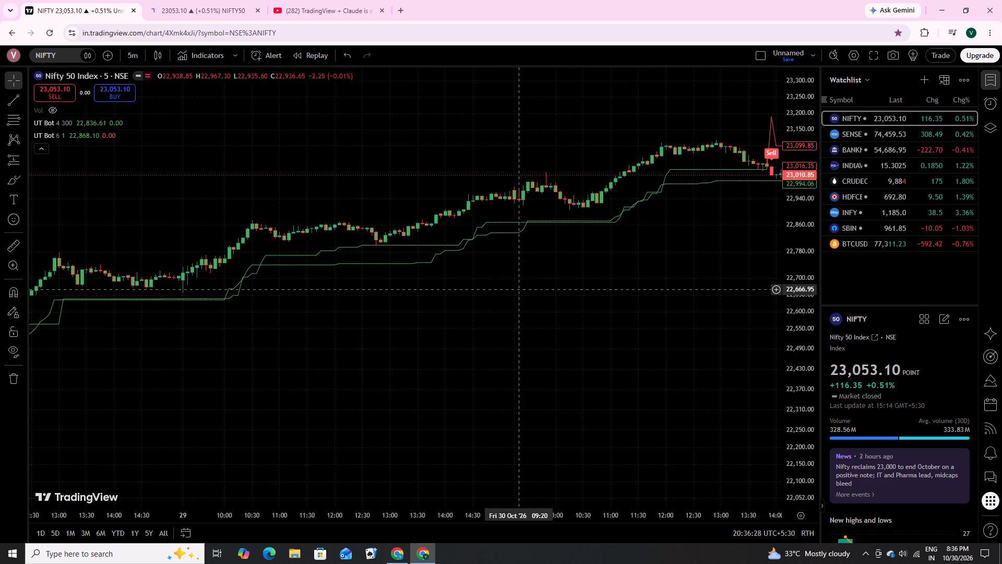
drag(354, 316, 547, 314)
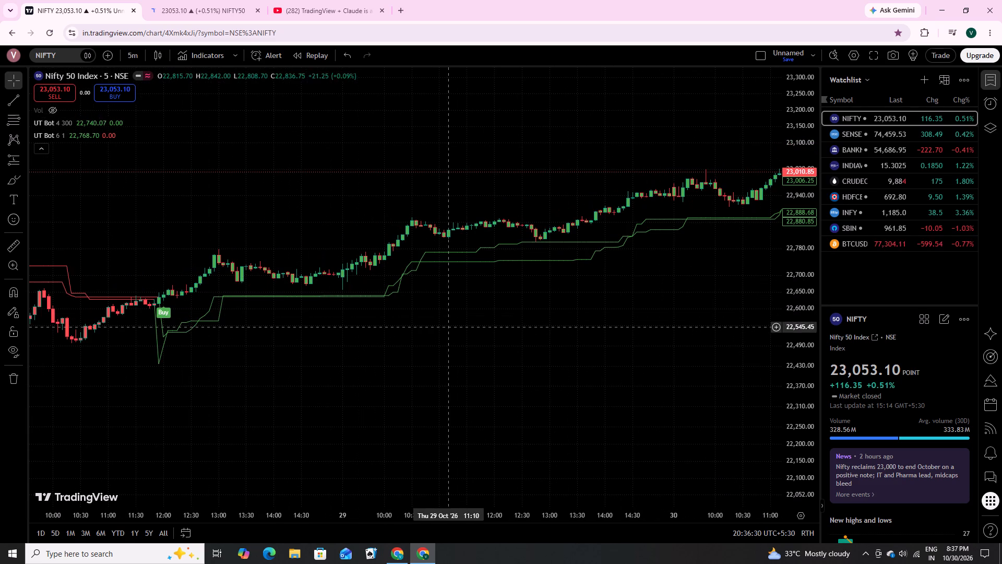
drag(388, 330, 550, 325)
drag(395, 345, 425, 345)
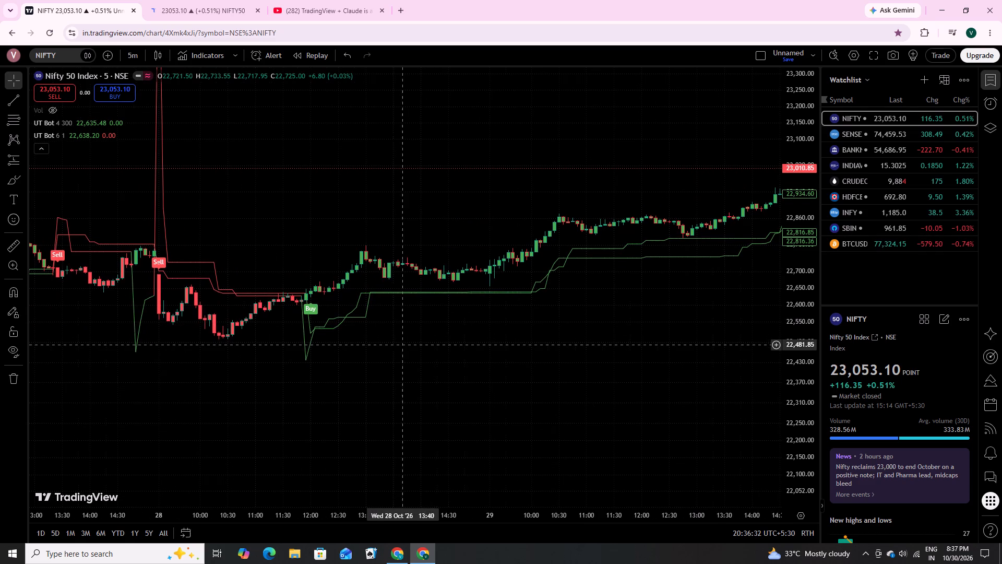
drag(425, 345, 561, 361)
drag(407, 374, 463, 373)
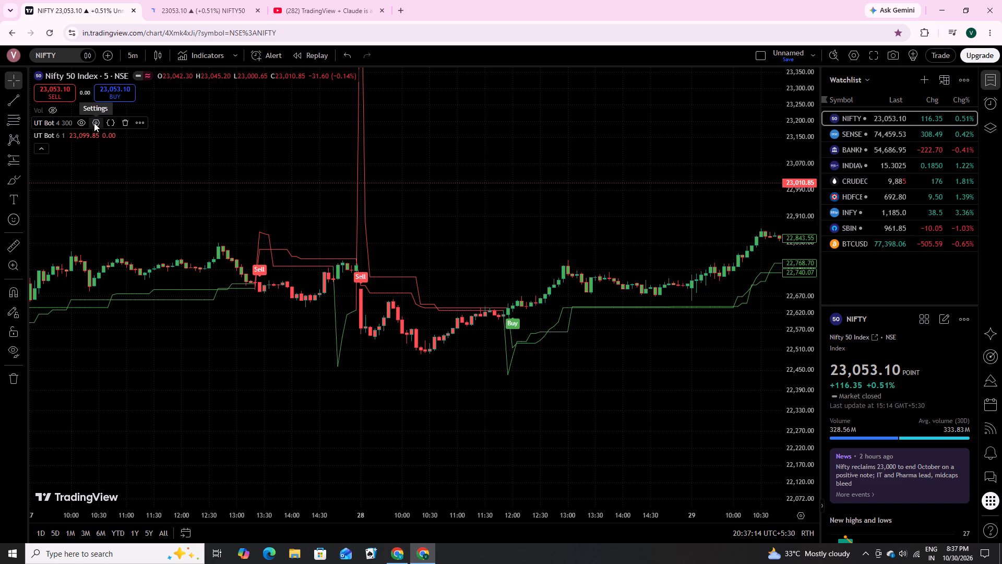
Set the first-listed UT Bot's key value to 2 and ATR period to 150.
click(94, 123)
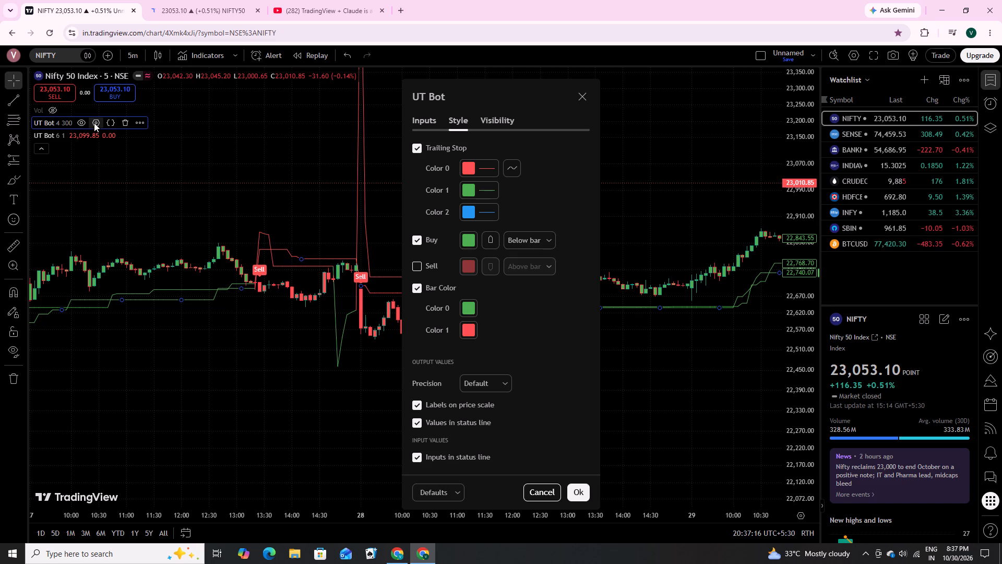
click(427, 121)
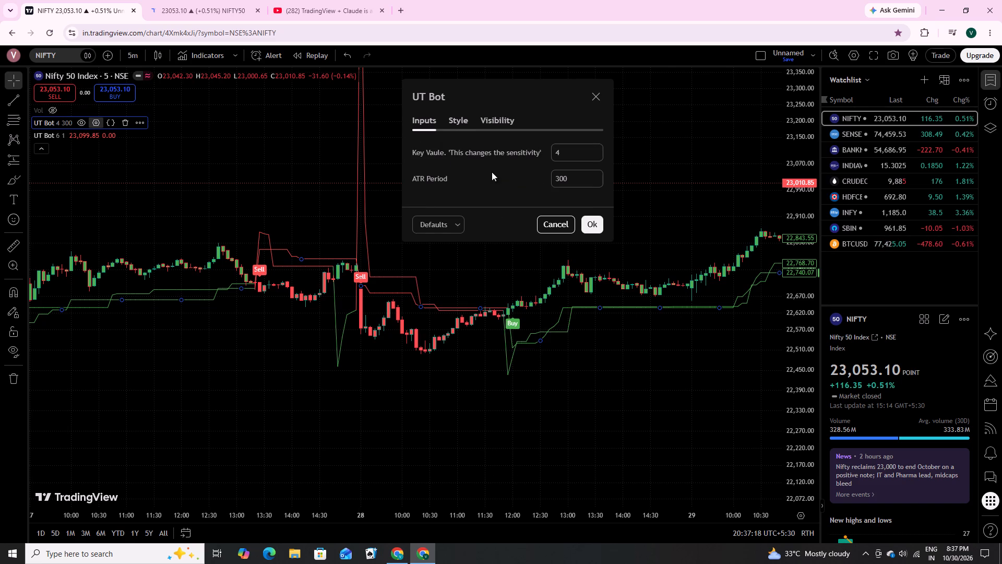
click(565, 151)
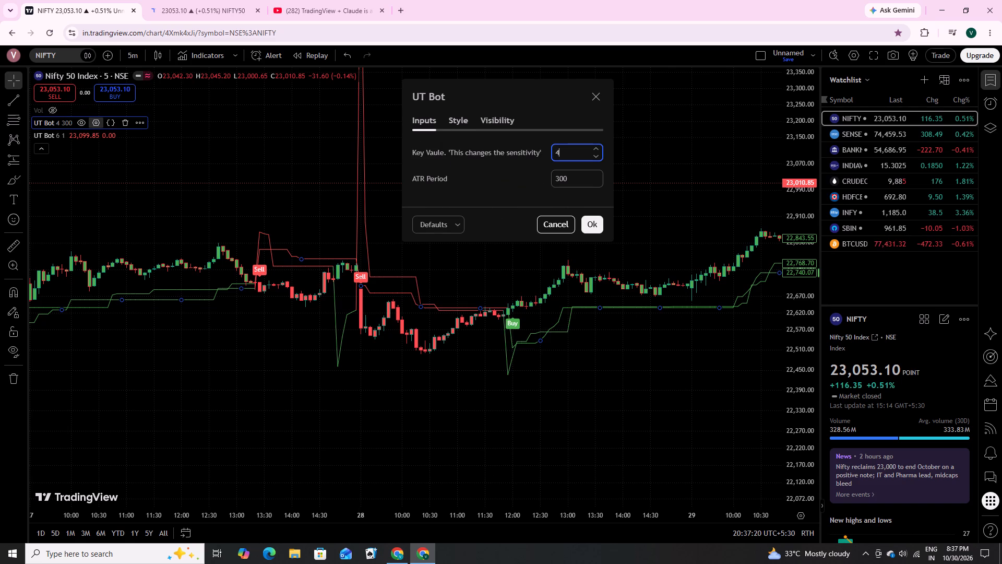
key(BackSpace)
key(2)
double_click(577, 178)
key(1)
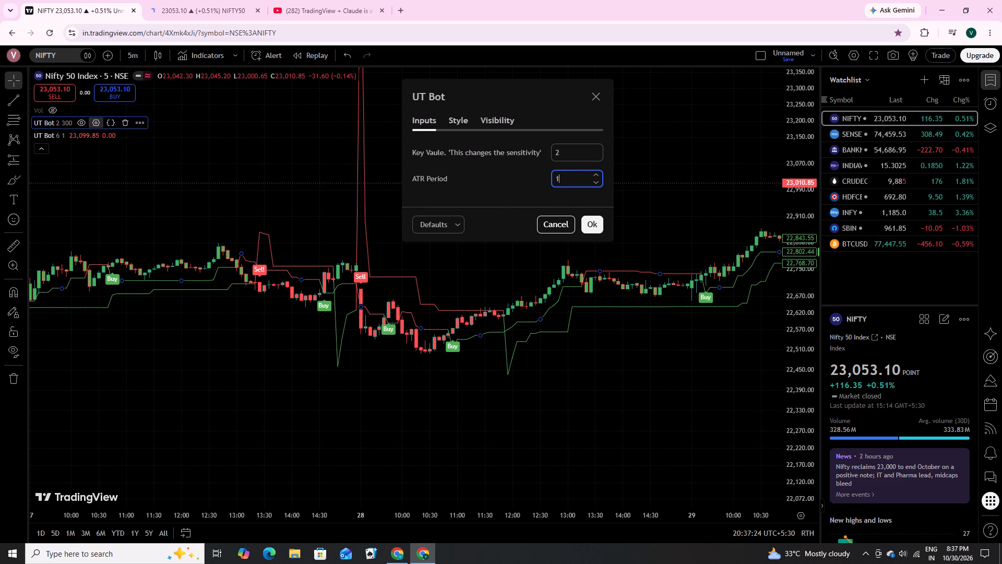
text(50)
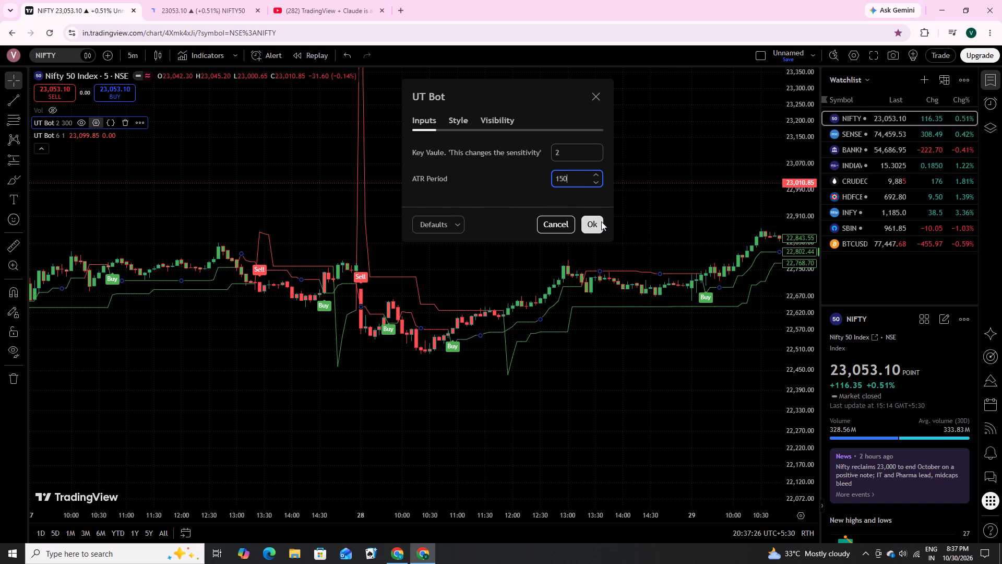
click(600, 221)
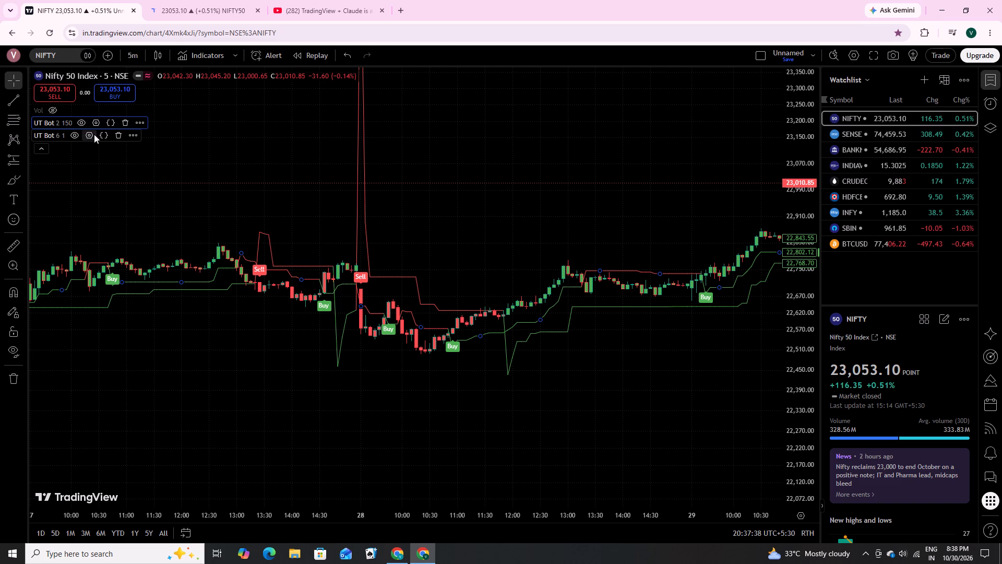
Reset the second-listed UT Bot's settings to their defaults.
click(89, 136)
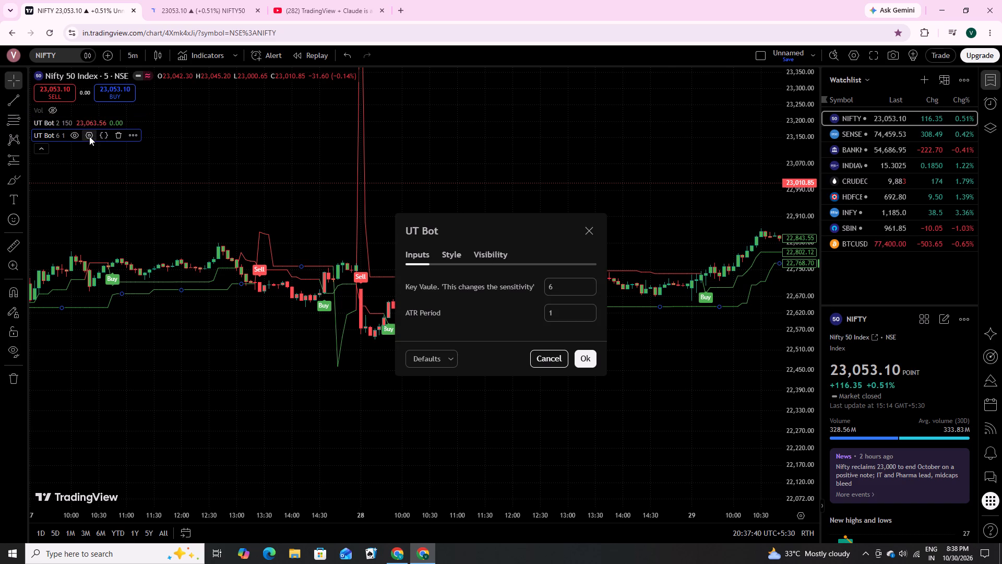
click(437, 357)
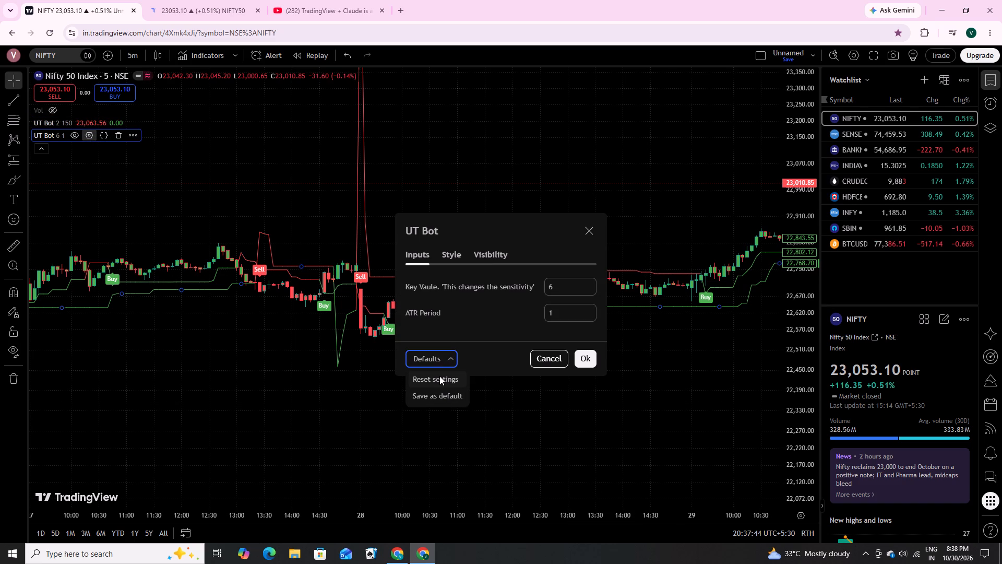
click(439, 376)
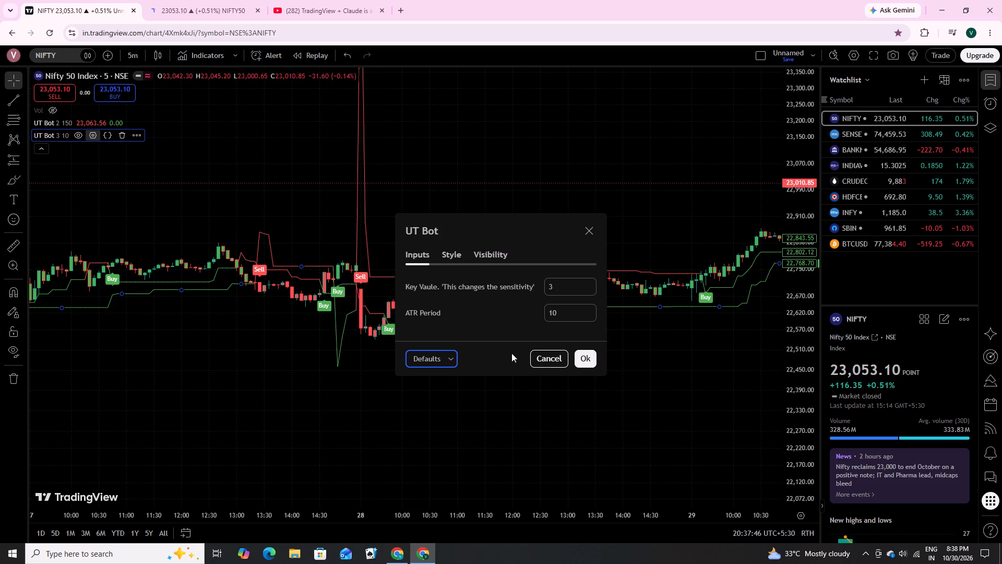
click(591, 225)
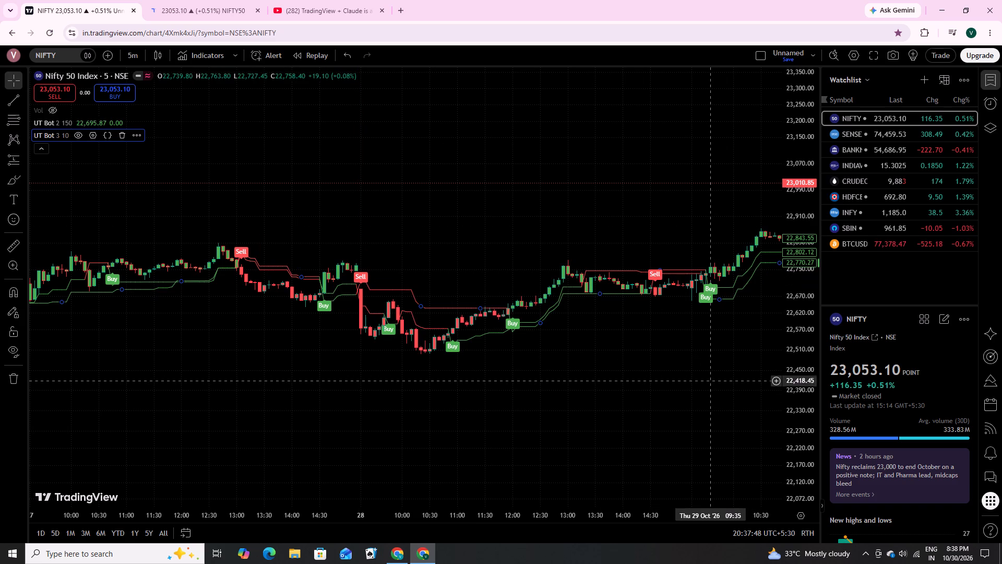
Examine the combined signals and trailing stops of both UT Bots across recent sessions on the 5-minute Nifty 50 chart.
scroll(691, 374, up, 1)
scroll(688, 373, down, 3)
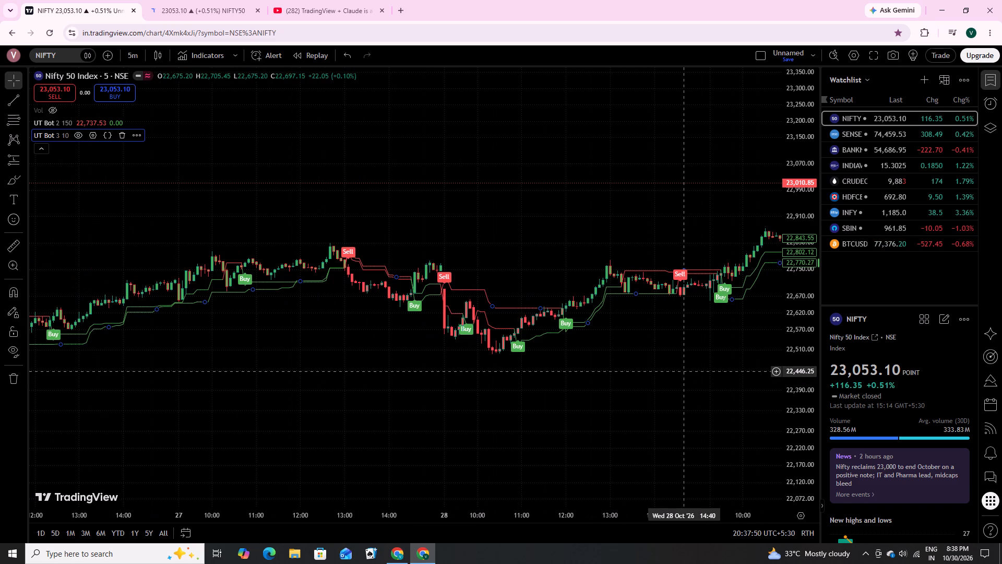
scroll(683, 370, down, 3)
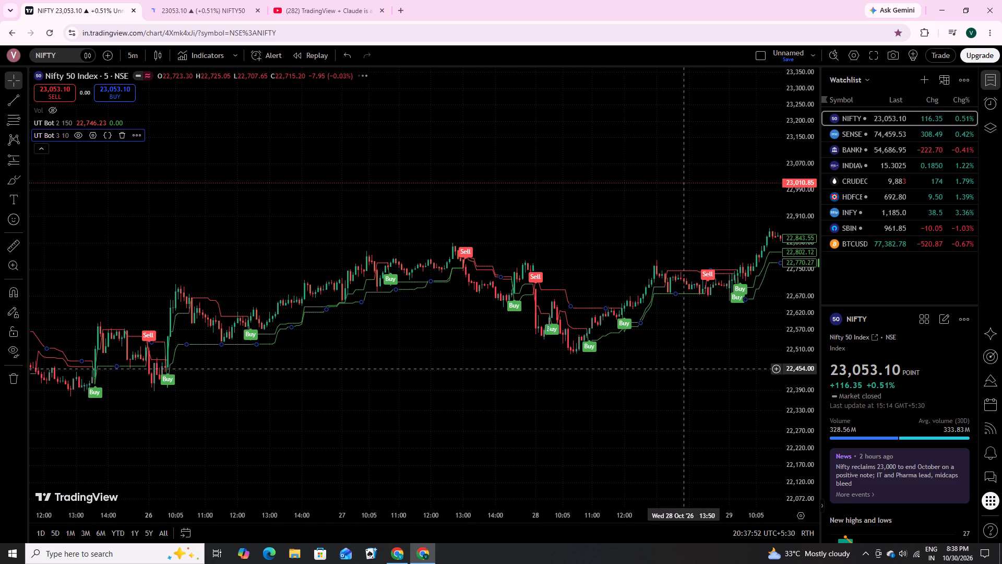
scroll(684, 369, down, 1)
scroll(684, 369, up, 2)
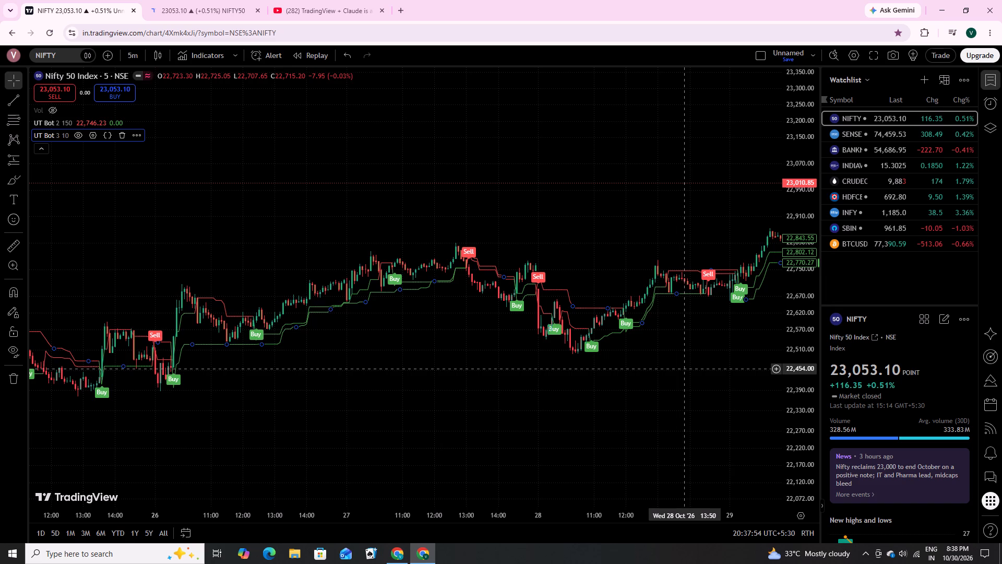
scroll(684, 369, up, 1)
scroll(685, 366, down, 1)
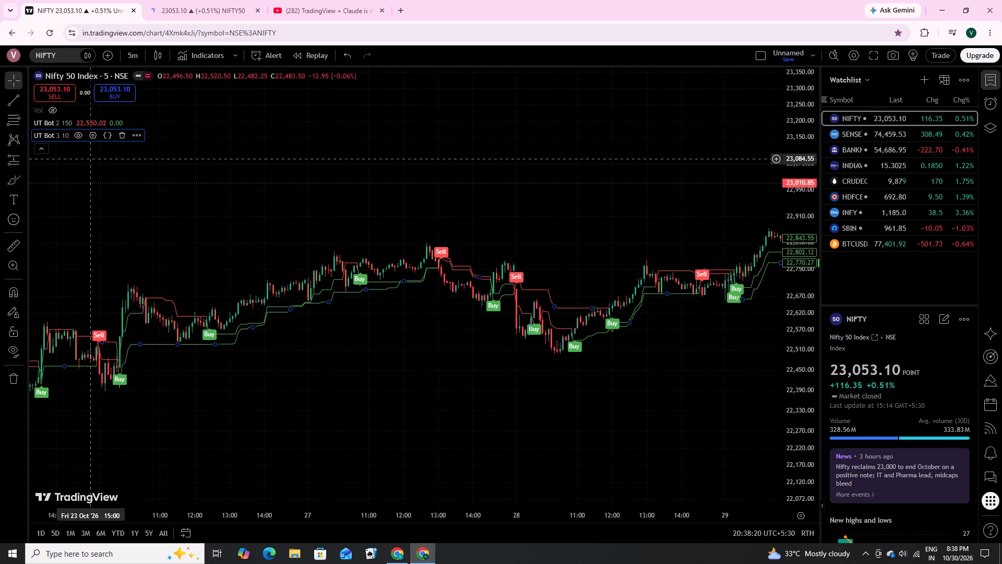
scroll(521, 369, up, 1)
scroll(520, 369, down, 1)
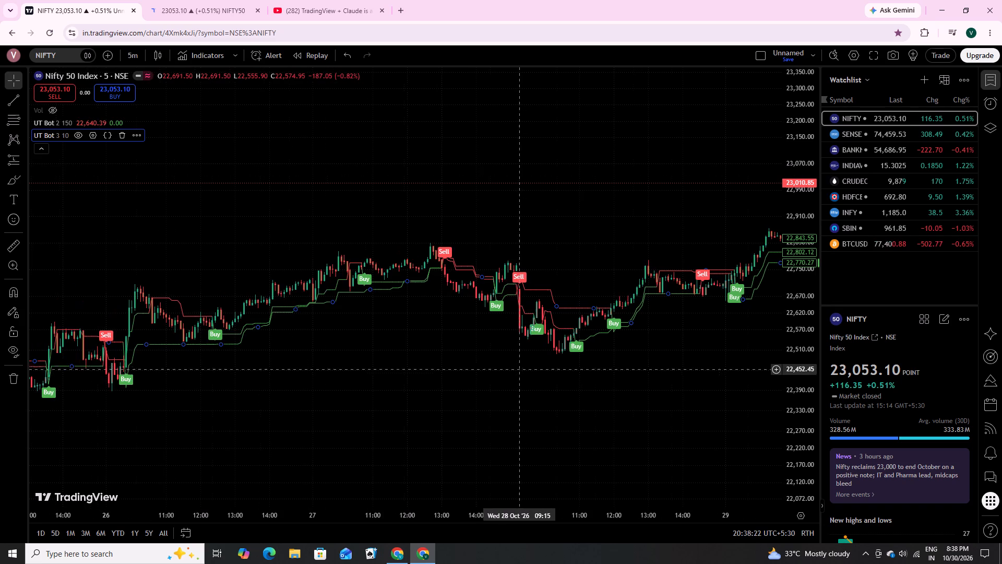
scroll(518, 367, up, 11)
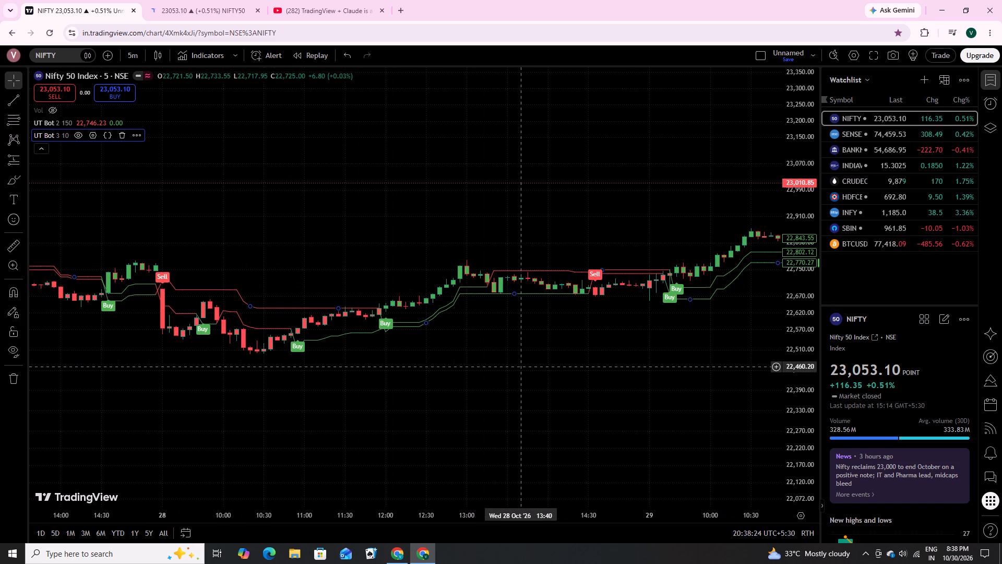
scroll(518, 367, down, 1)
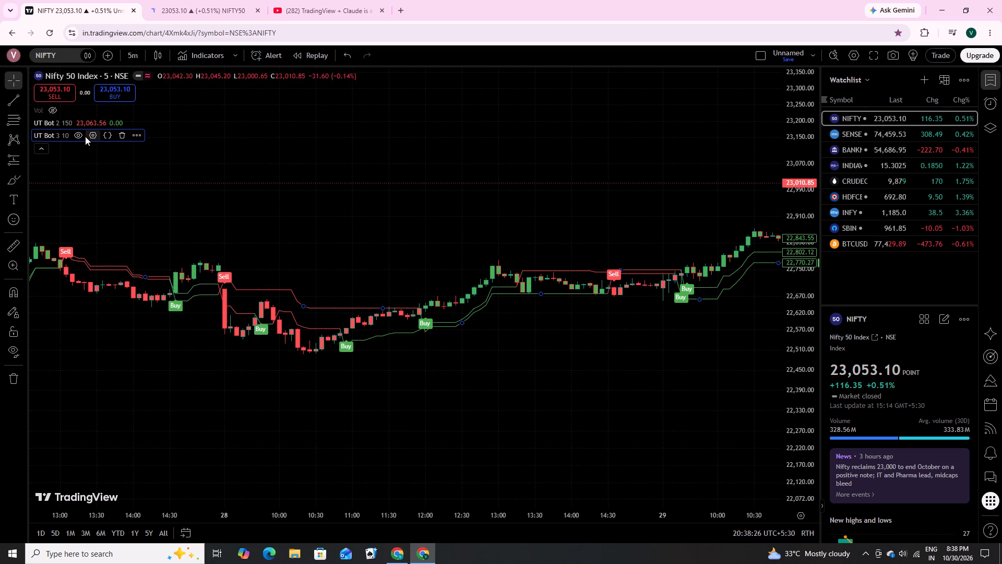
Temporarily hide the second-listed UT Bot, examine the first-listed one's Buy signals and trailing stop through 30 October, and show the hidden indicator again.
click(80, 135)
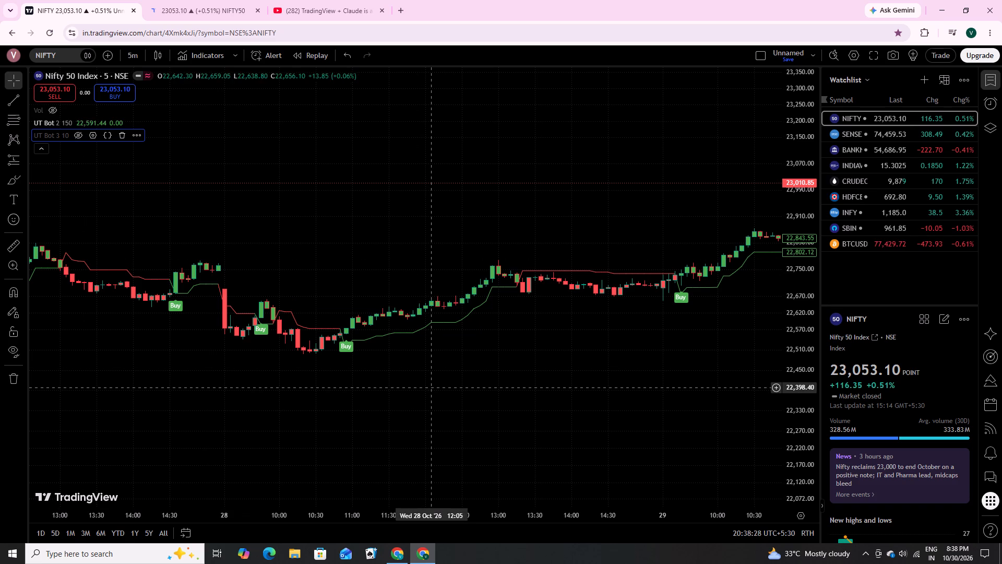
scroll(433, 387, down, 5)
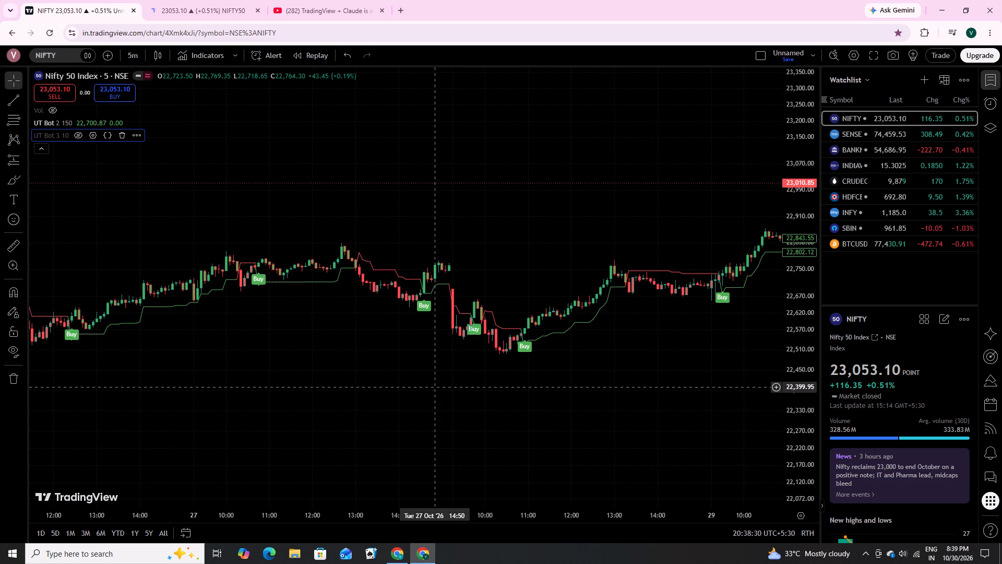
drag(691, 378, 556, 368)
click(556, 368)
drag(626, 360, 476, 375)
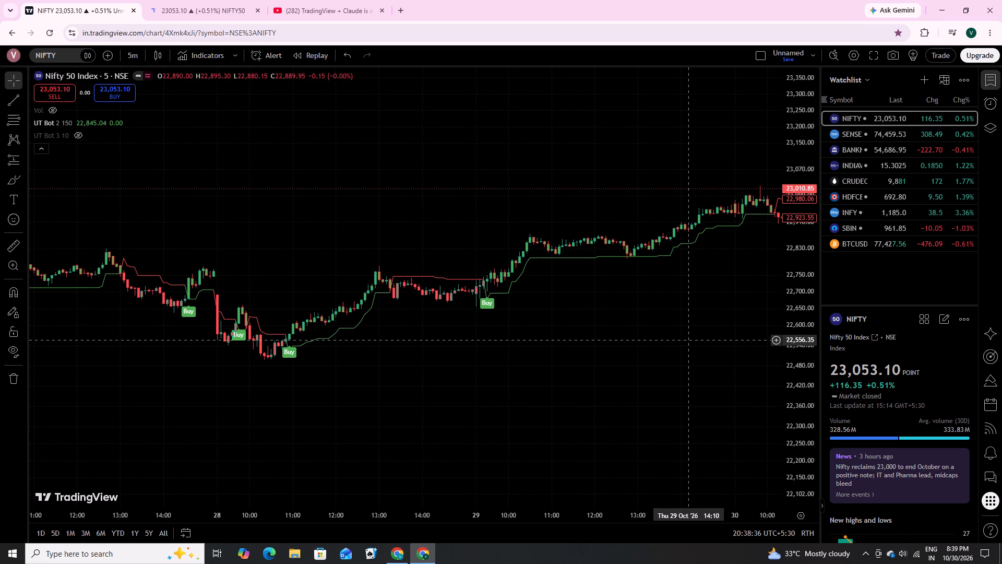
drag(689, 340, 530, 368)
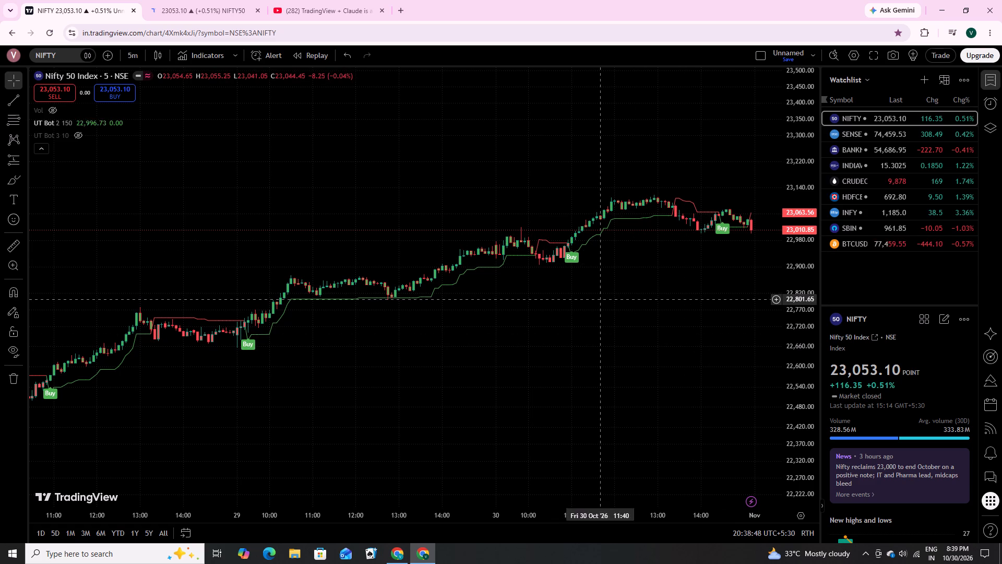
drag(548, 325, 648, 321)
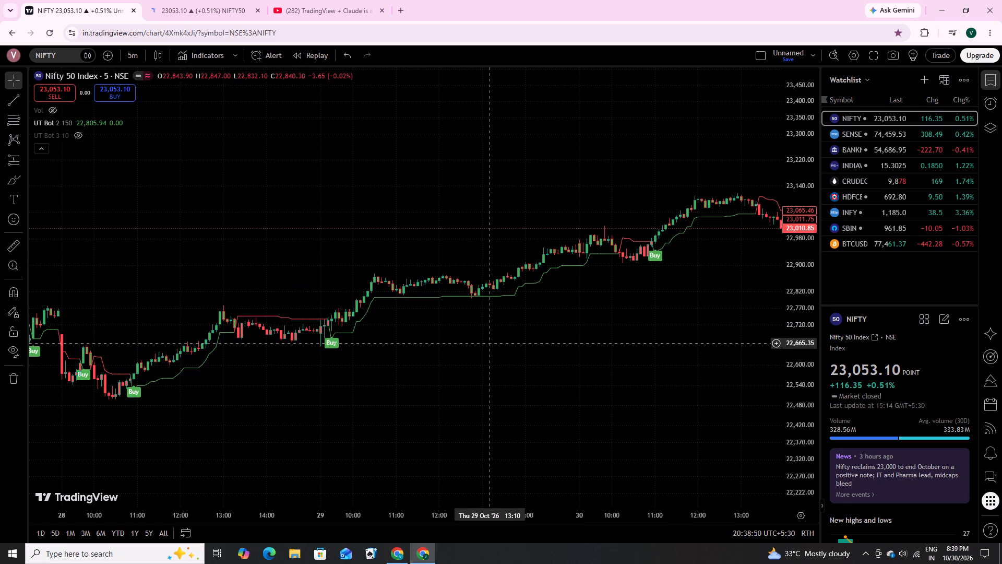
drag(481, 350, 629, 350)
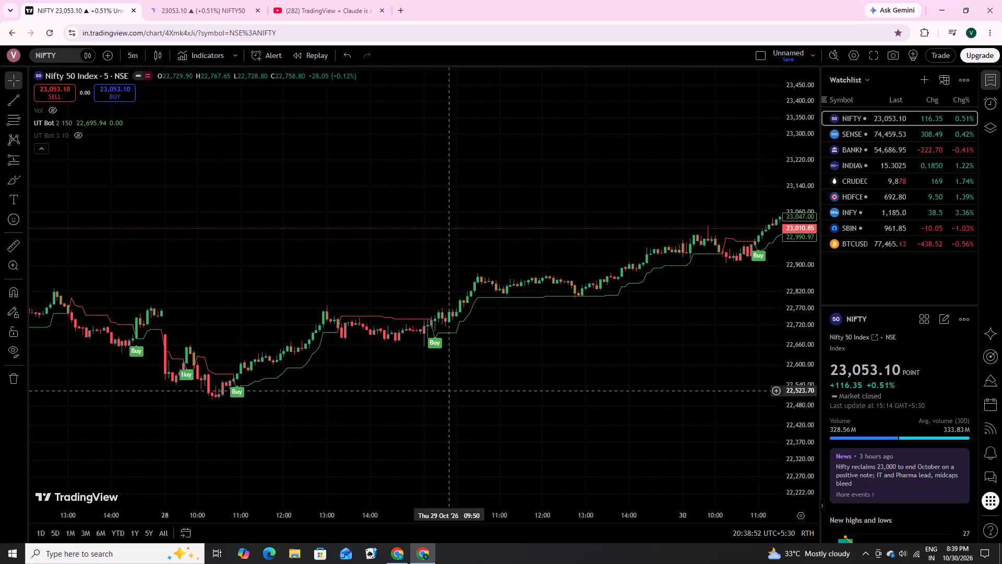
drag(388, 402, 498, 406)
drag(414, 417, 525, 387)
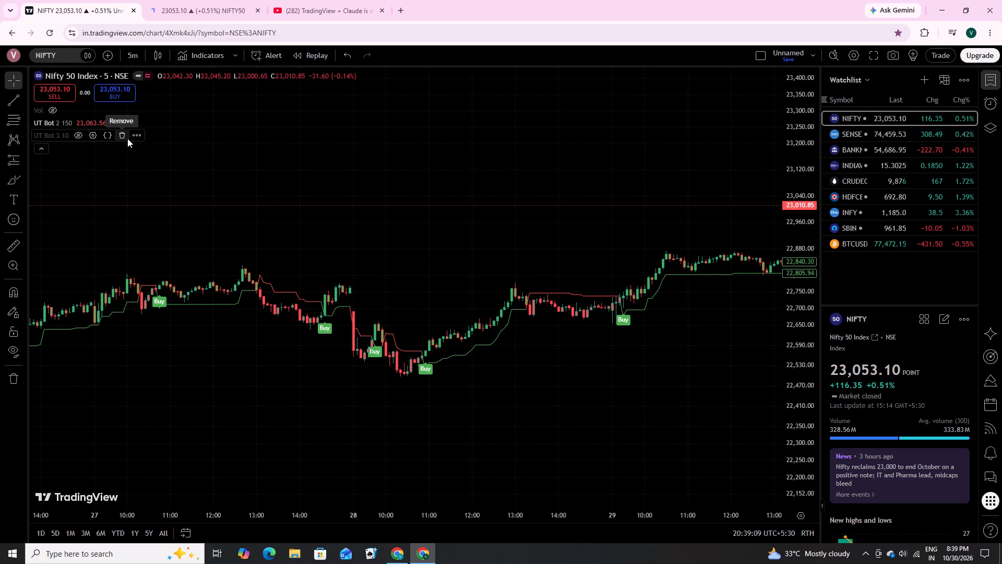
click(81, 133)
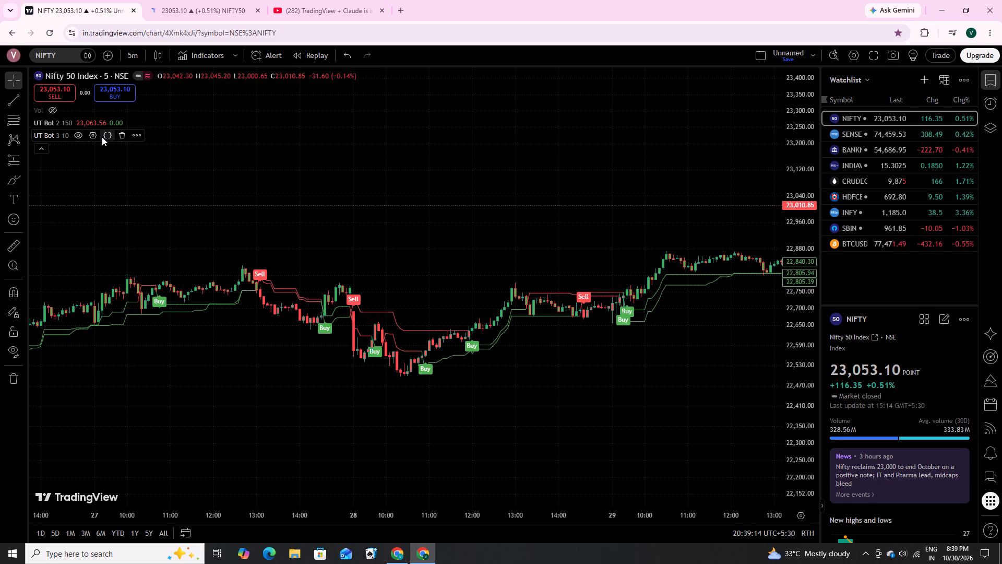
Set the second-listed UT Bot's key value to 6 and ATR period to 1.
click(93, 134)
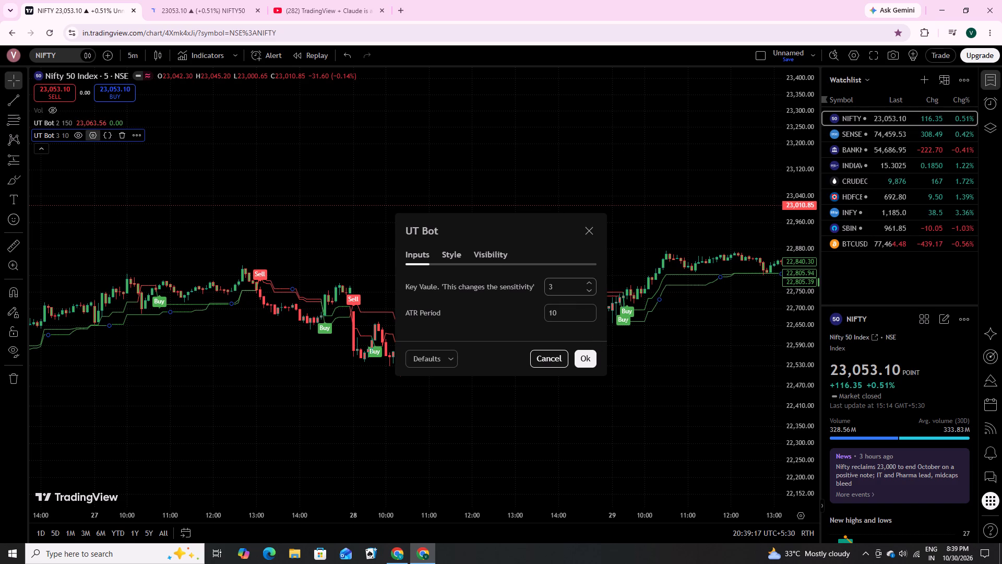
double_click(578, 288)
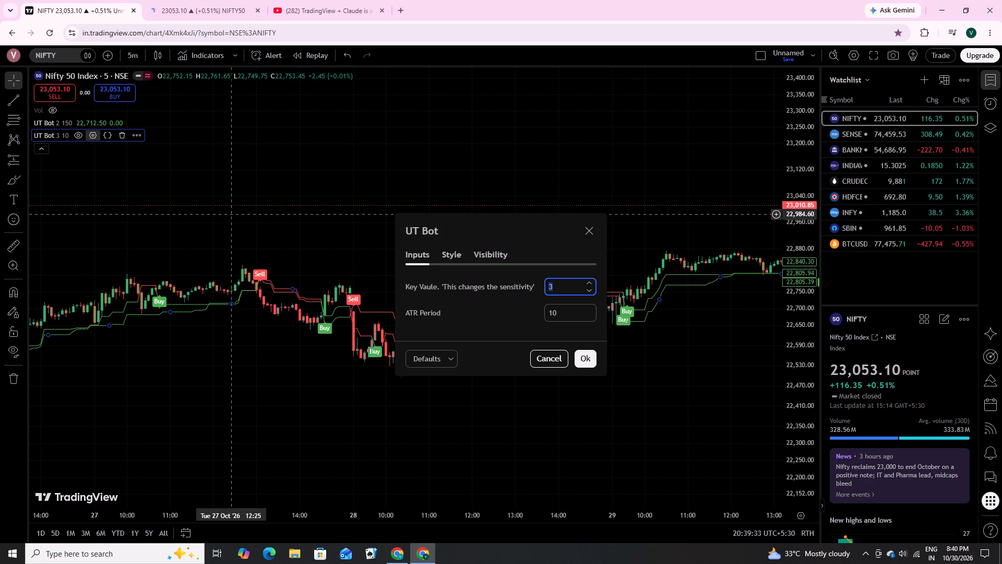
key(6)
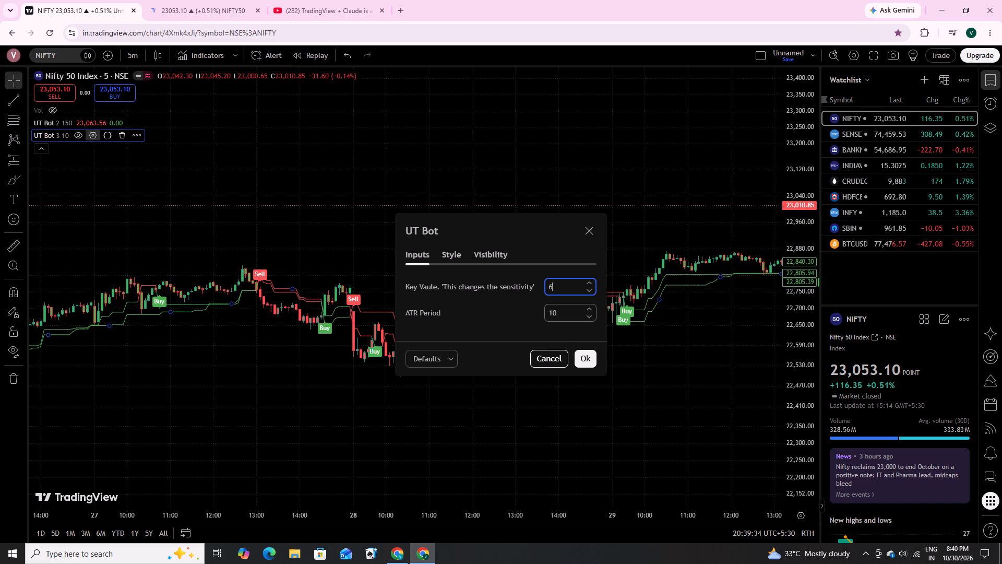
click(562, 313)
click(562, 313)
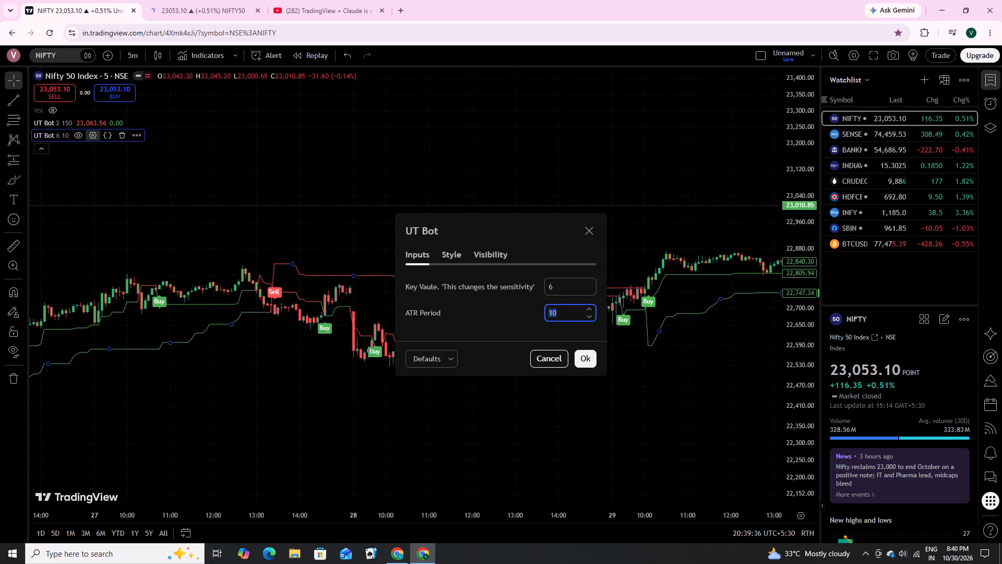
key(1)
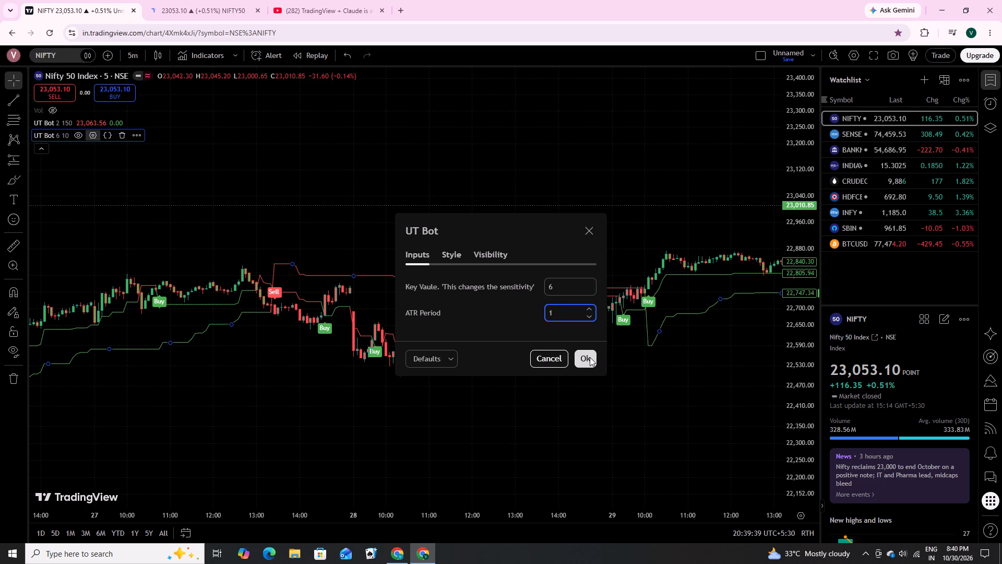
click(590, 357)
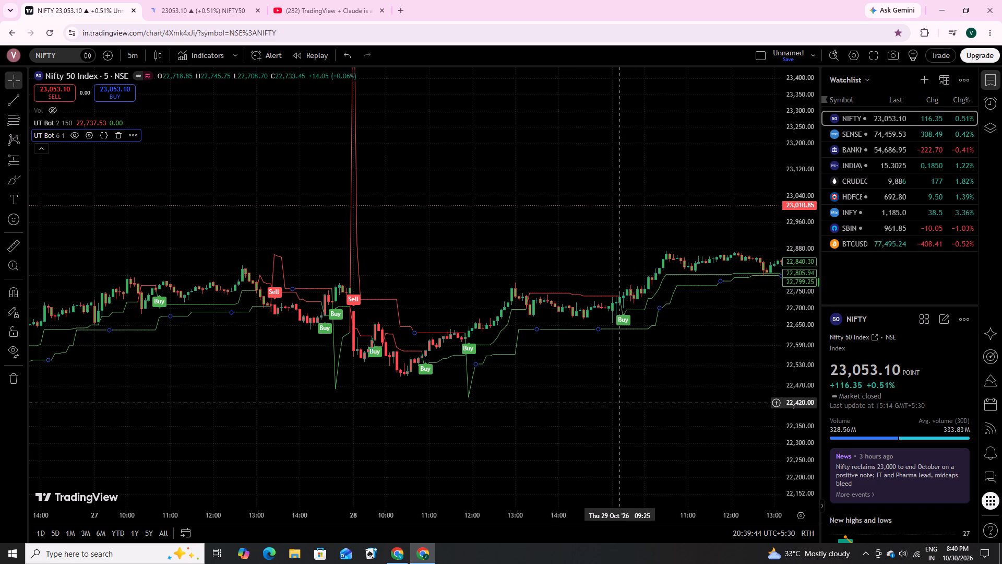
Hide the second-listed UT Bot on the chart.
scroll(620, 403, down, 1)
scroll(620, 403, up, 7)
scroll(620, 403, down, 1)
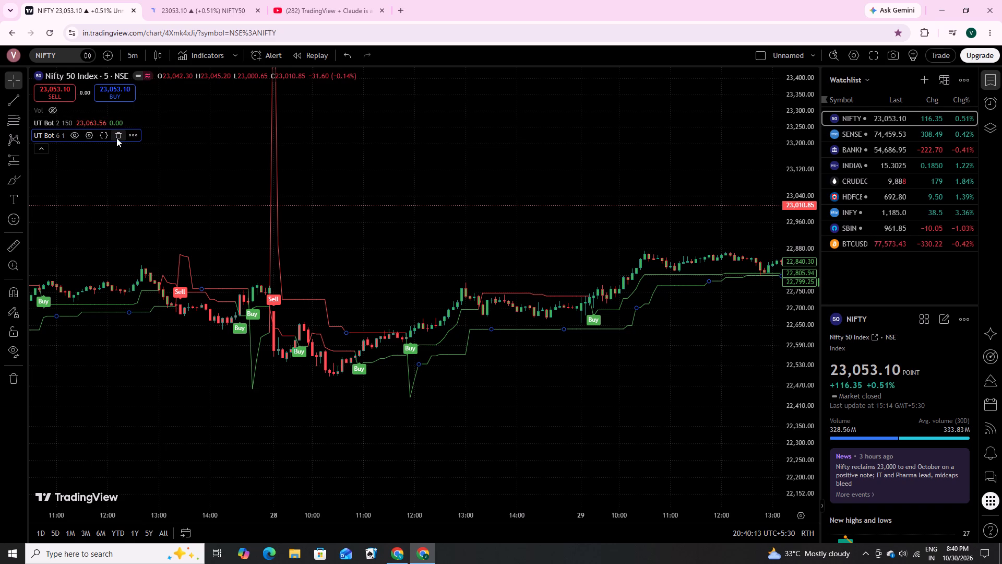
click(76, 138)
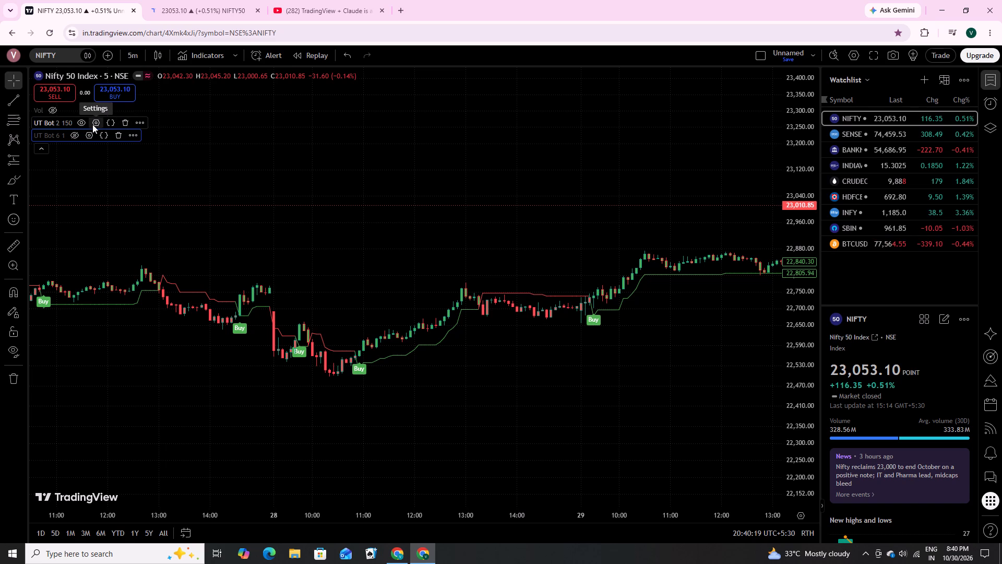
Save the first-listed UT Bot's current settings as the indicator's default.
click(92, 124)
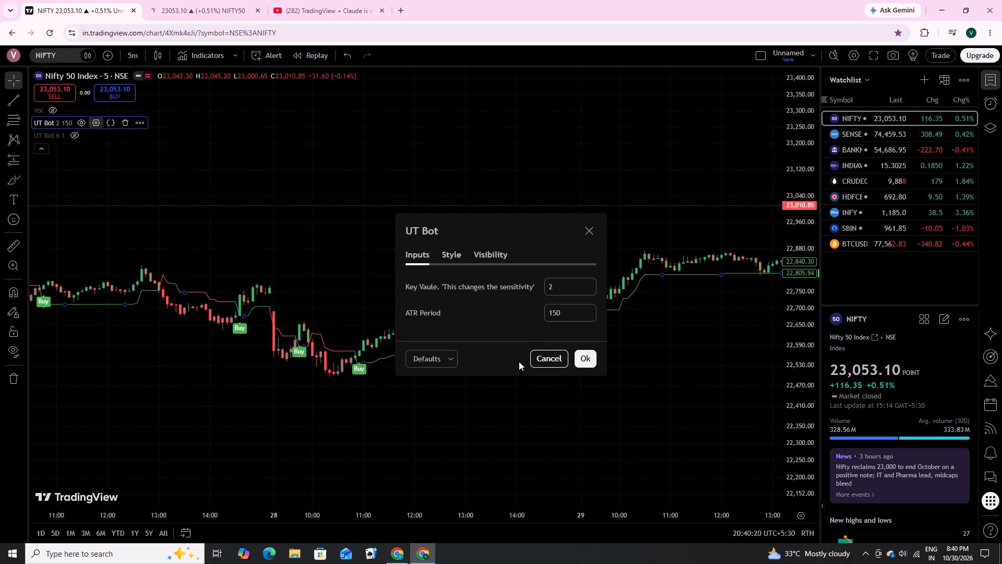
click(442, 362)
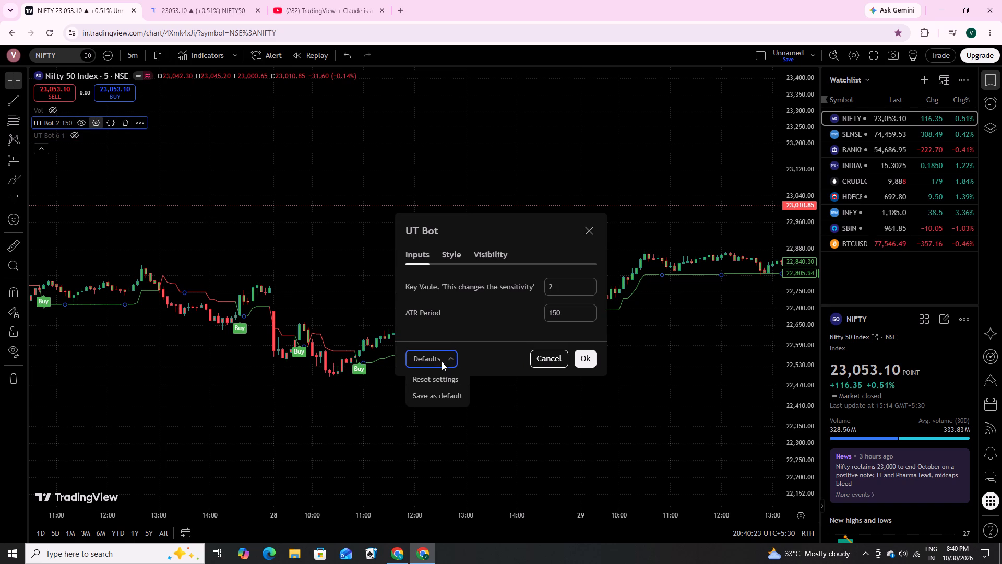
click(446, 395)
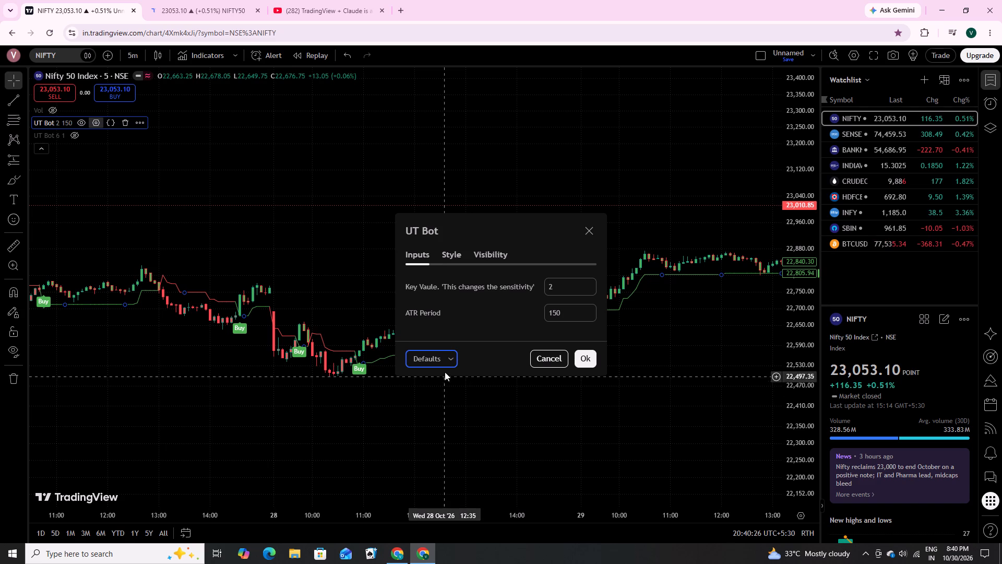
click(584, 234)
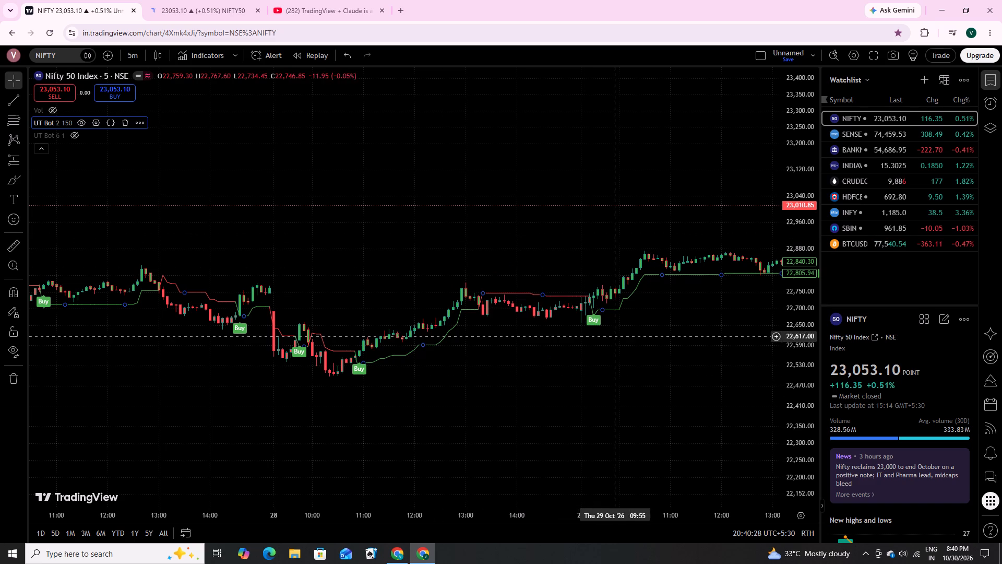
Save the first-listed UT Bot's settings, key value 2 and ATR period 150, as the indicator's default again.
scroll(633, 361, down, 1)
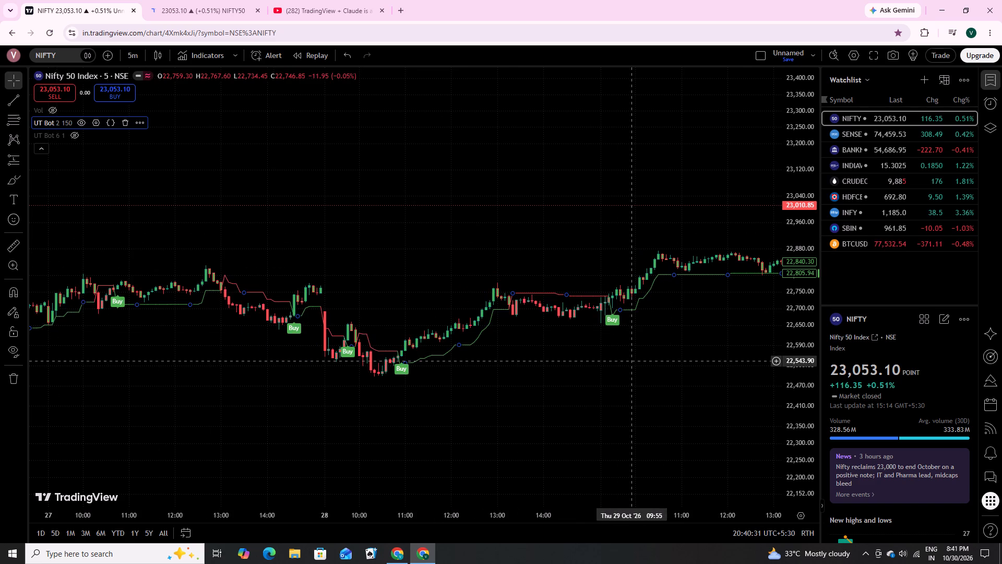
scroll(633, 361, down, 3)
drag(654, 368, 645, 369)
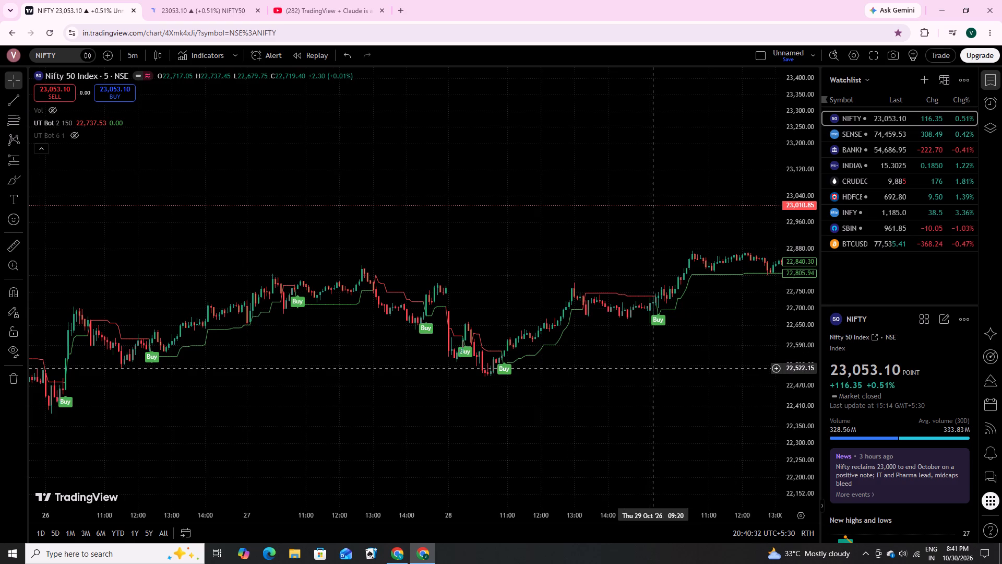
drag(645, 369, 452, 387)
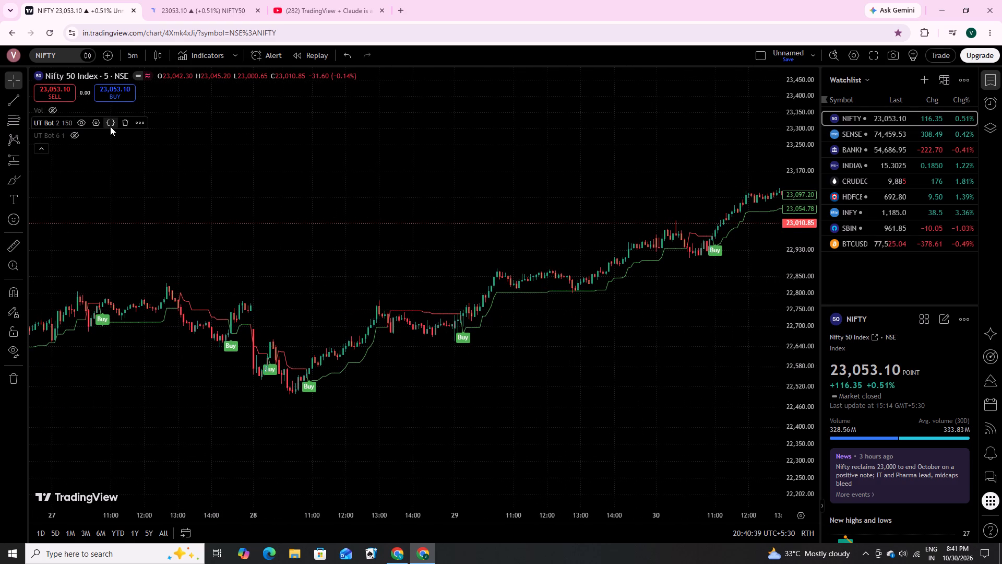
click(99, 122)
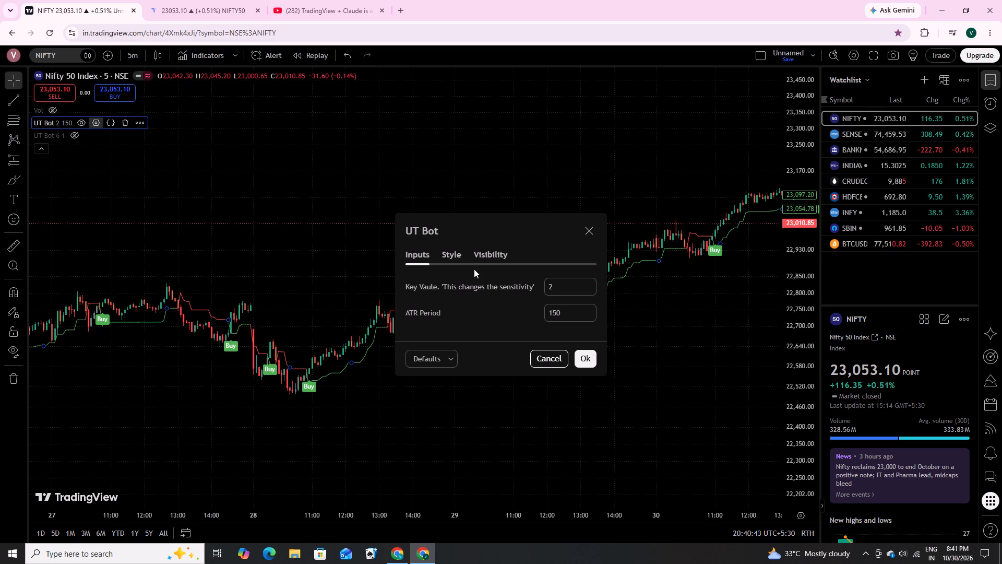
click(444, 352)
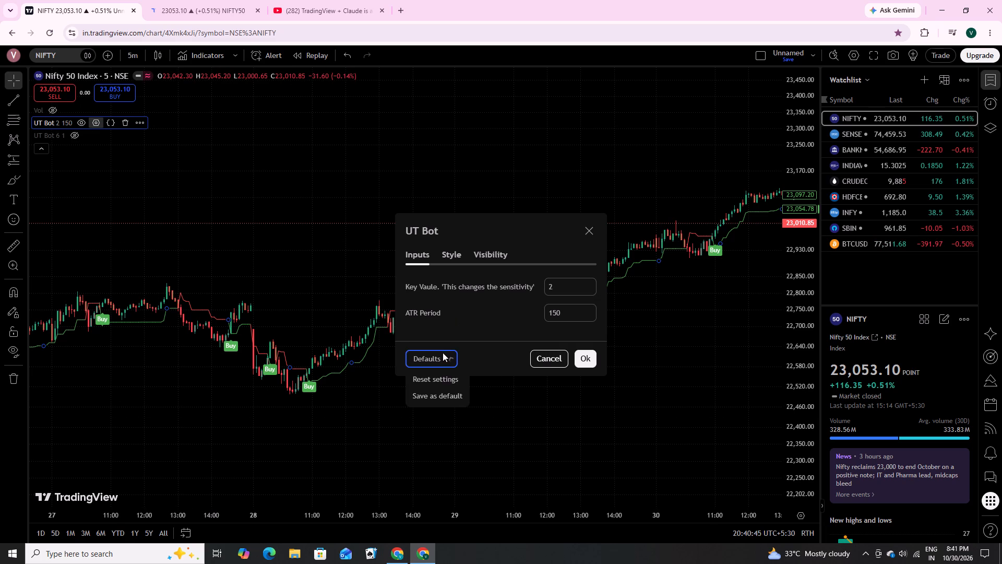
click(443, 396)
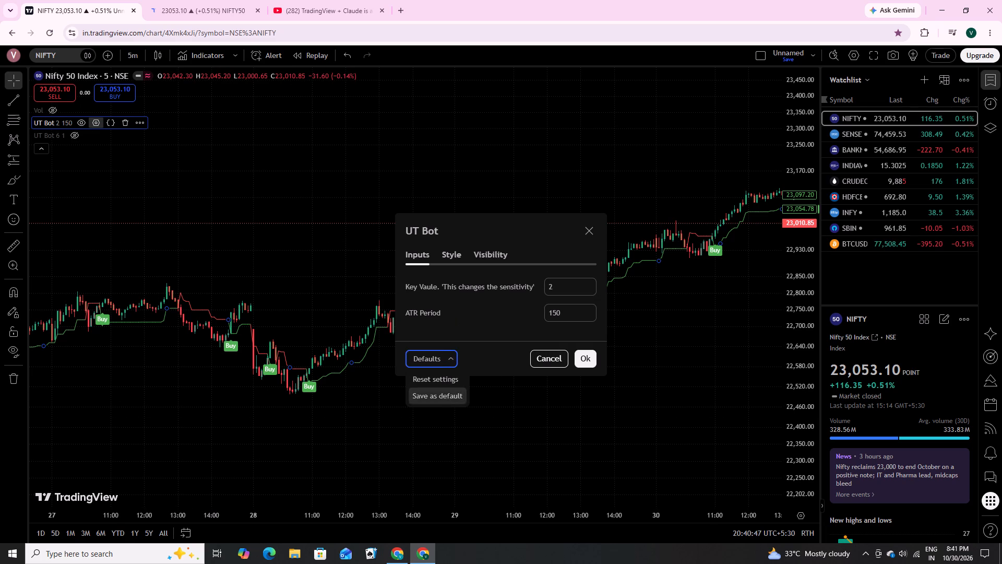
click(589, 357)
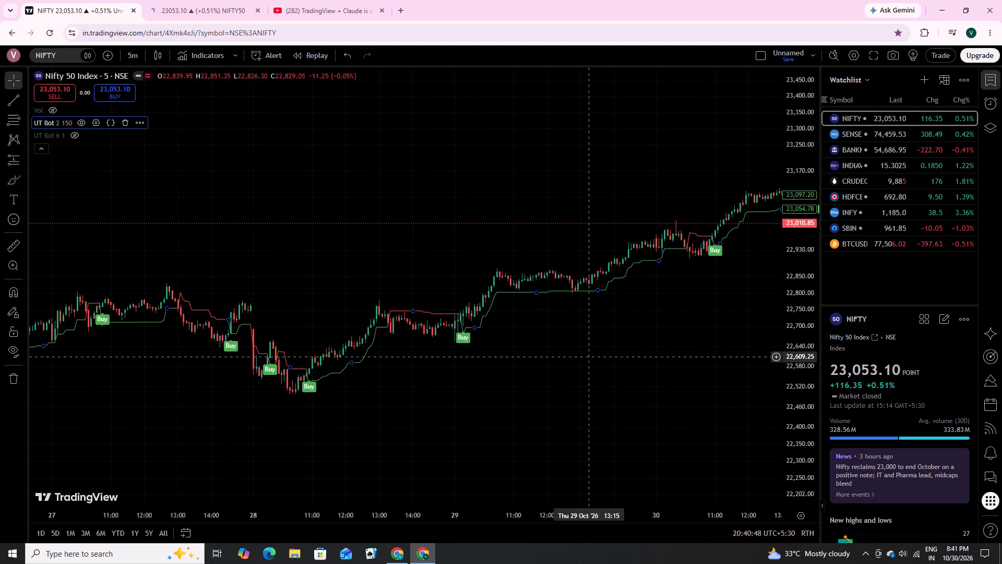
Enable the Sell signal labels in the first-listed UT Bot's style settings and apply the change.
scroll(653, 347, down, 6)
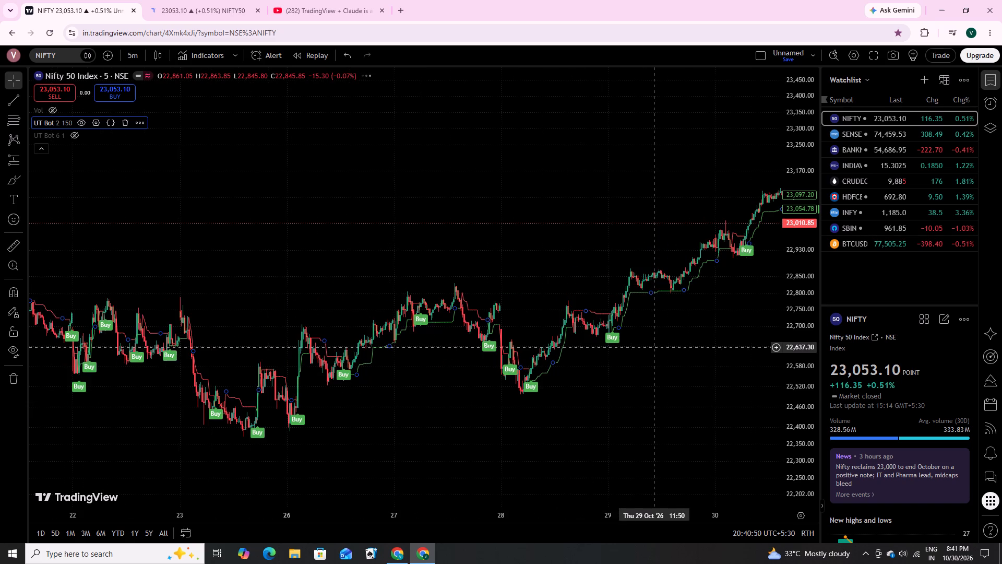
drag(653, 348, 412, 359)
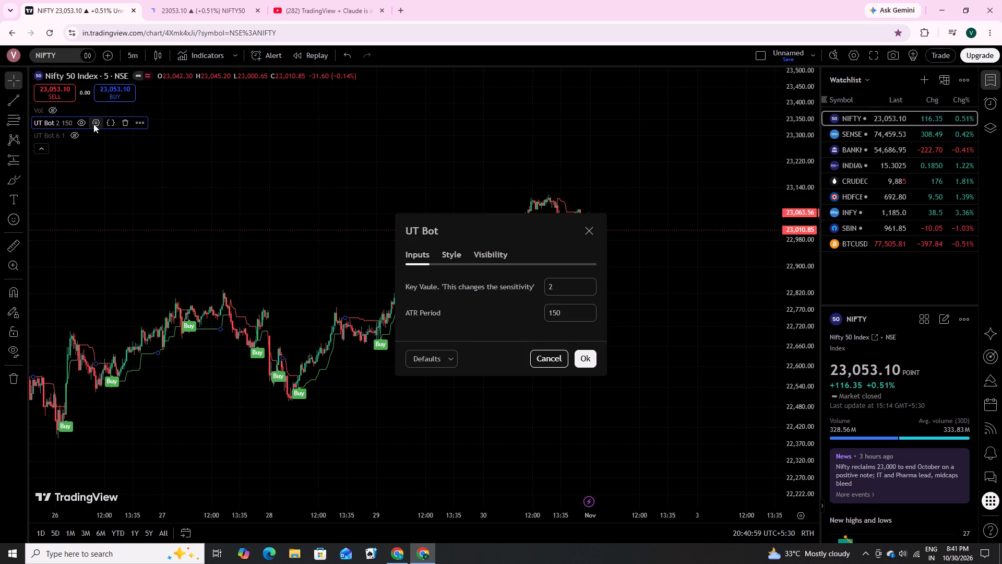
click(443, 253)
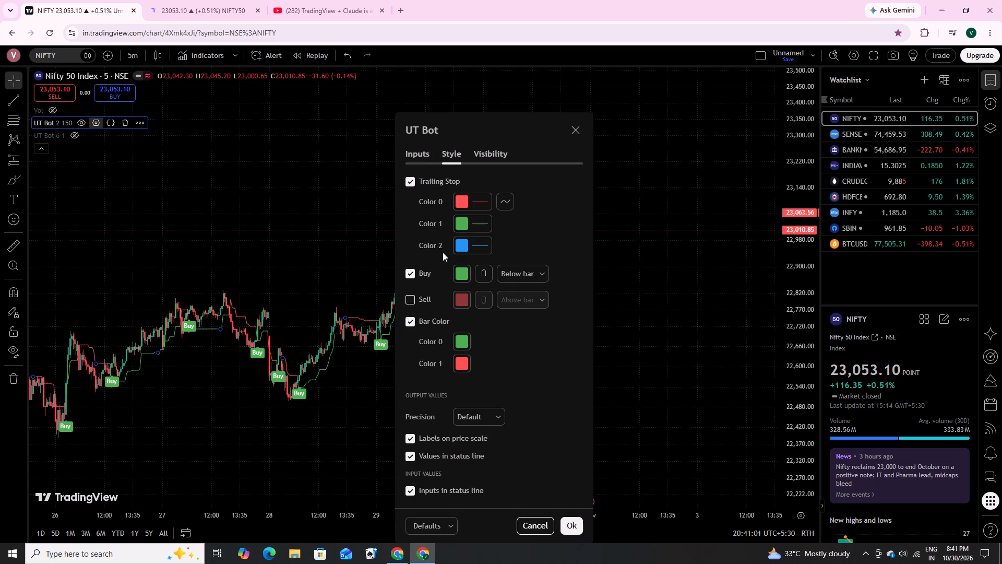
click(412, 299)
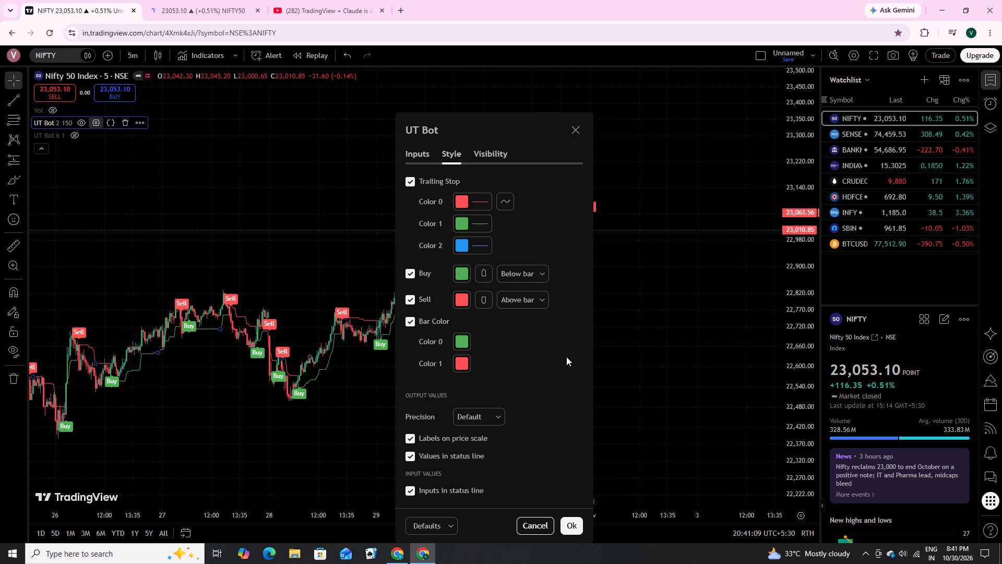
scroll(566, 357, down, 5)
double_click(566, 521)
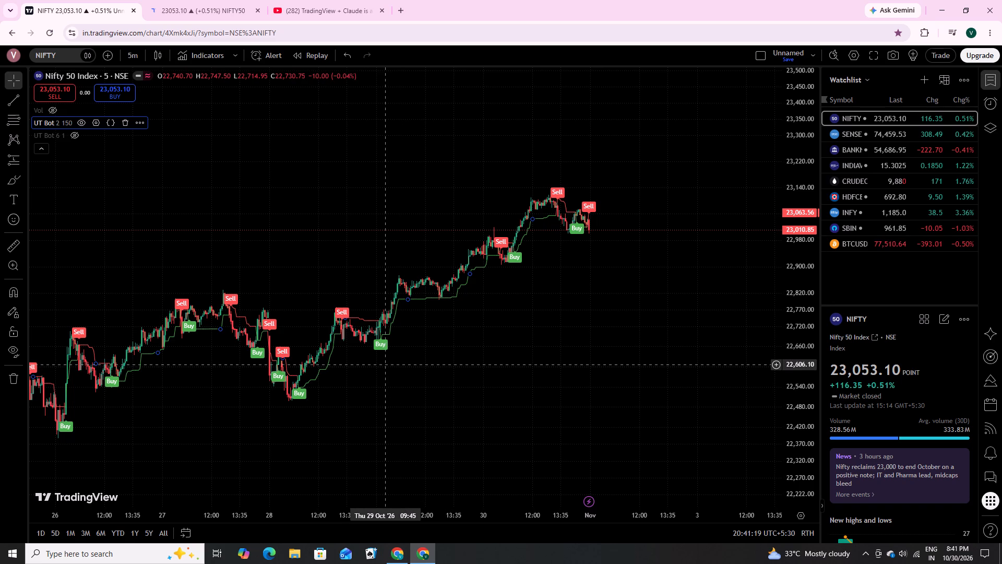
Examine the first-listed UT Bot's Buy and Sell signals and trailing stop across 26 to 30 October.
scroll(385, 365, up, 3)
drag(336, 349, 435, 355)
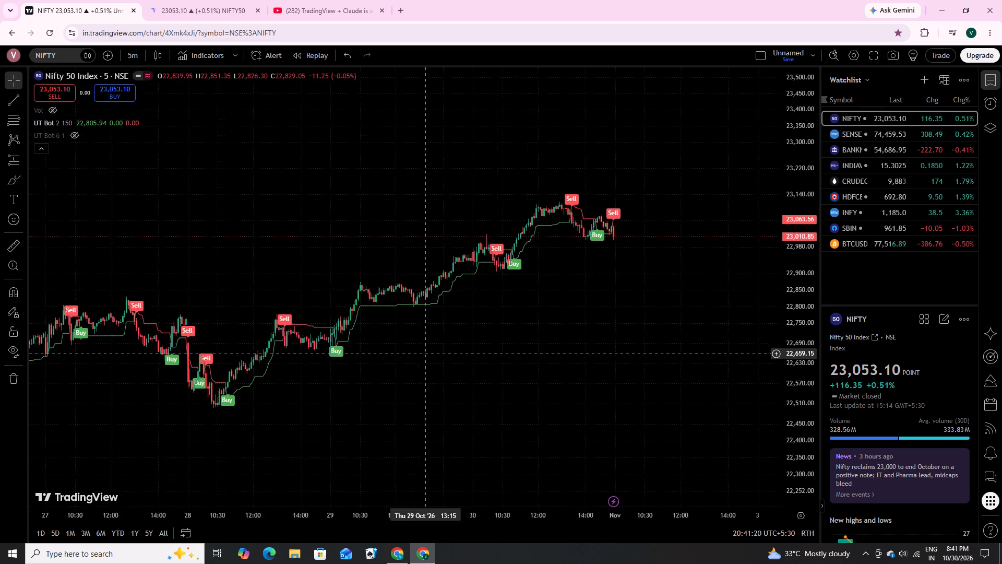
drag(435, 355, 533, 334)
drag(416, 377, 510, 356)
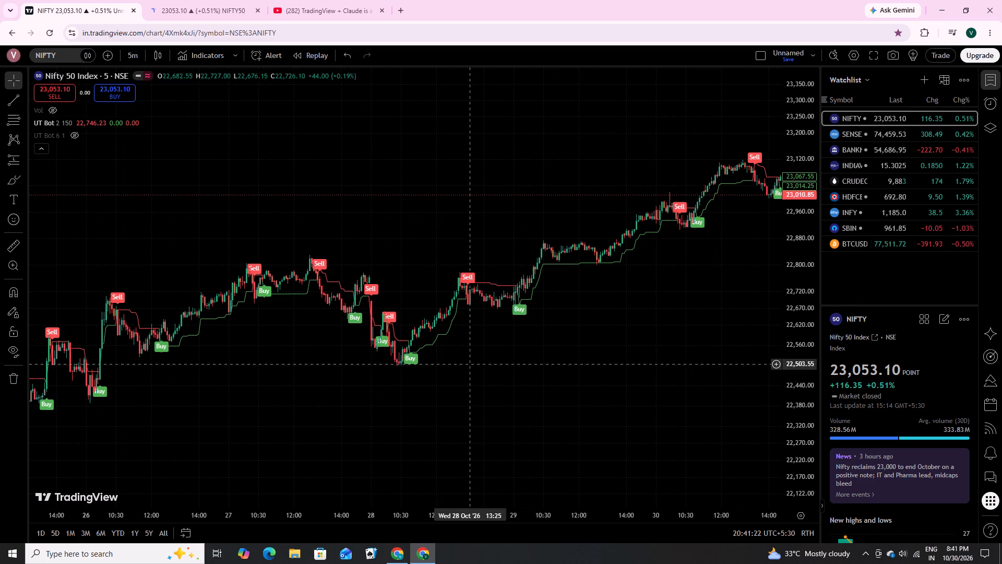
drag(378, 385, 442, 394)
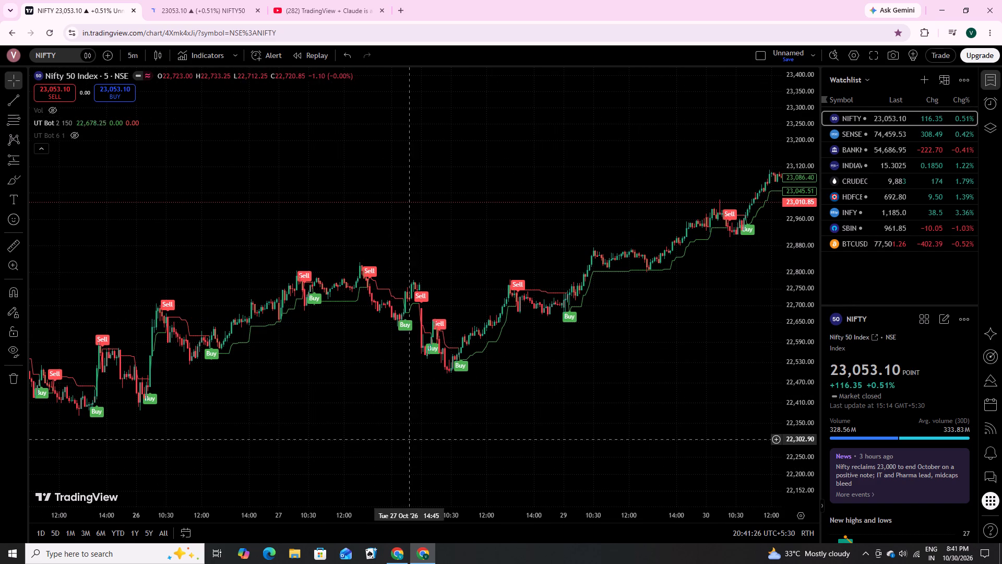
drag(662, 414, 524, 414)
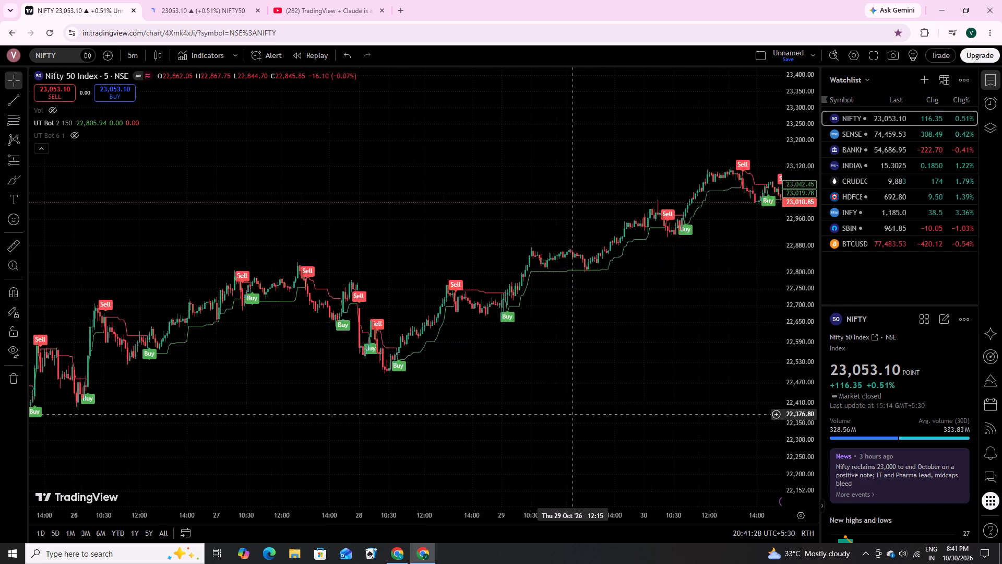
drag(524, 414, 429, 428)
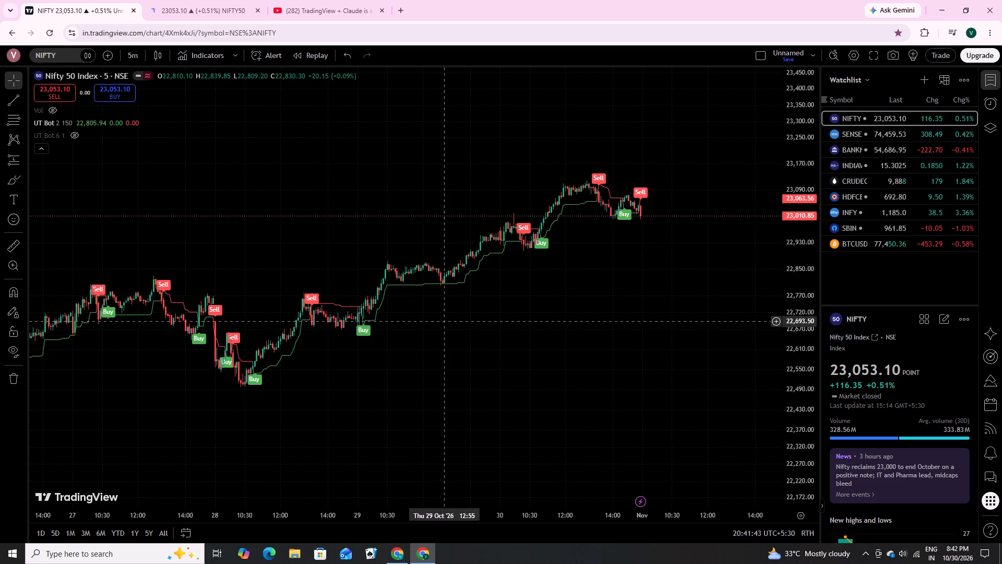
scroll(576, 327, up, 7)
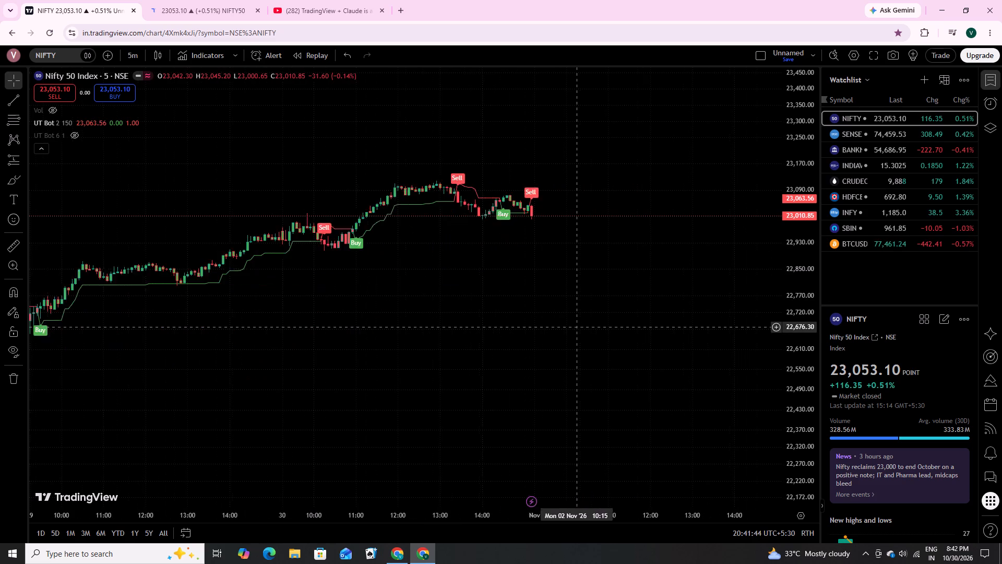
drag(493, 315, 556, 323)
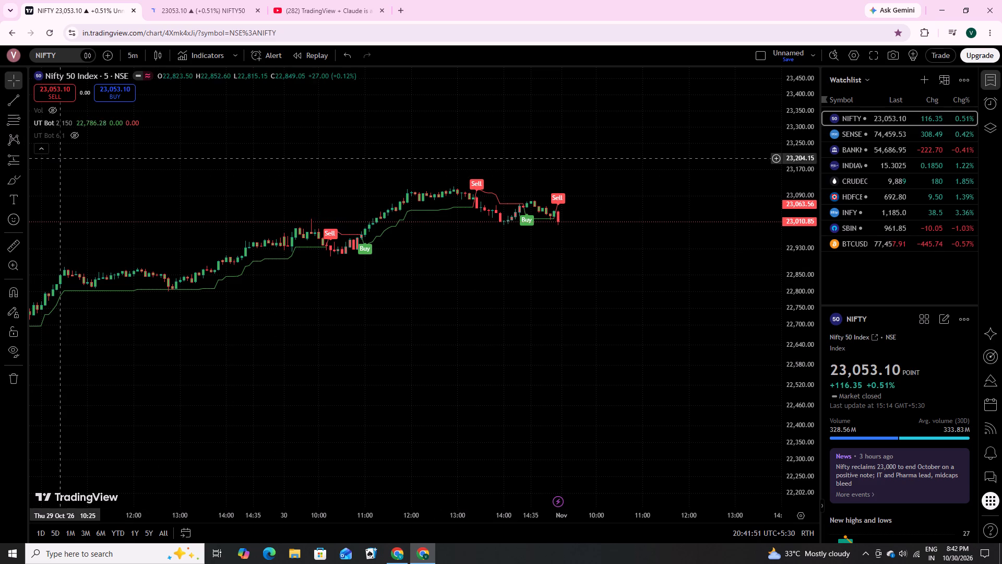
Search the indicators for "sup" and add the built-in technical Supertrend indicator to the Nifty chart.
click(221, 58)
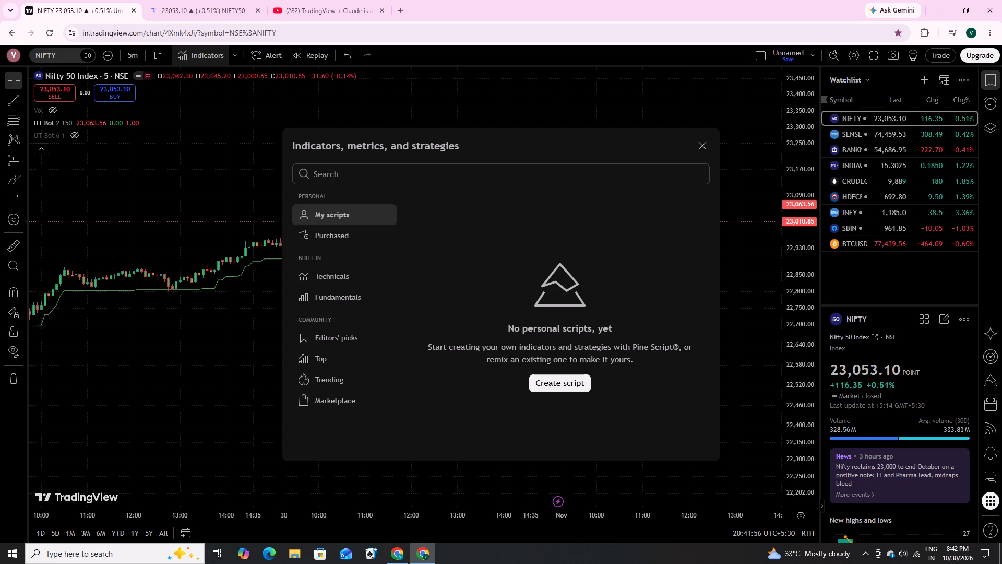
click(404, 178)
key(s)
key(u)
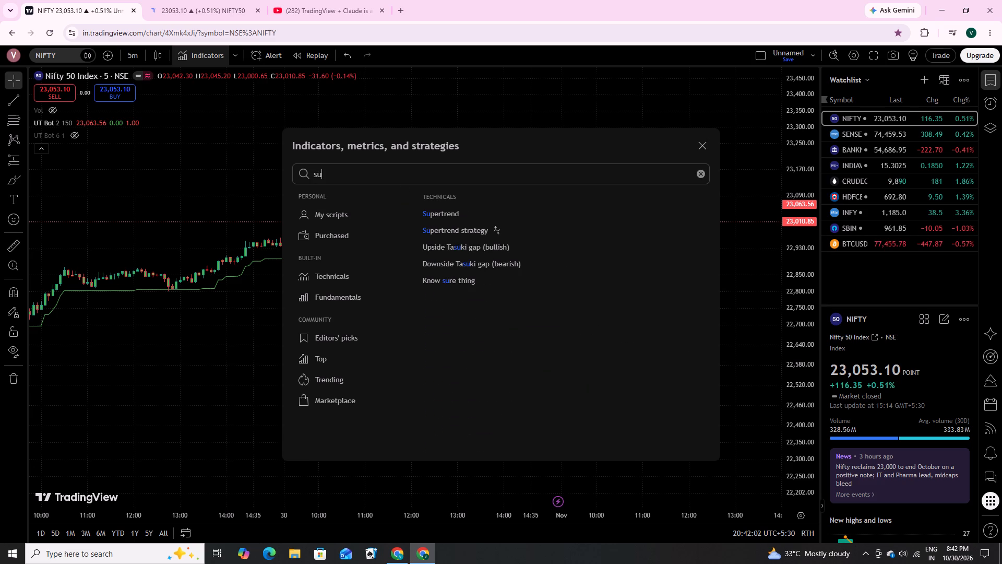
key(p)
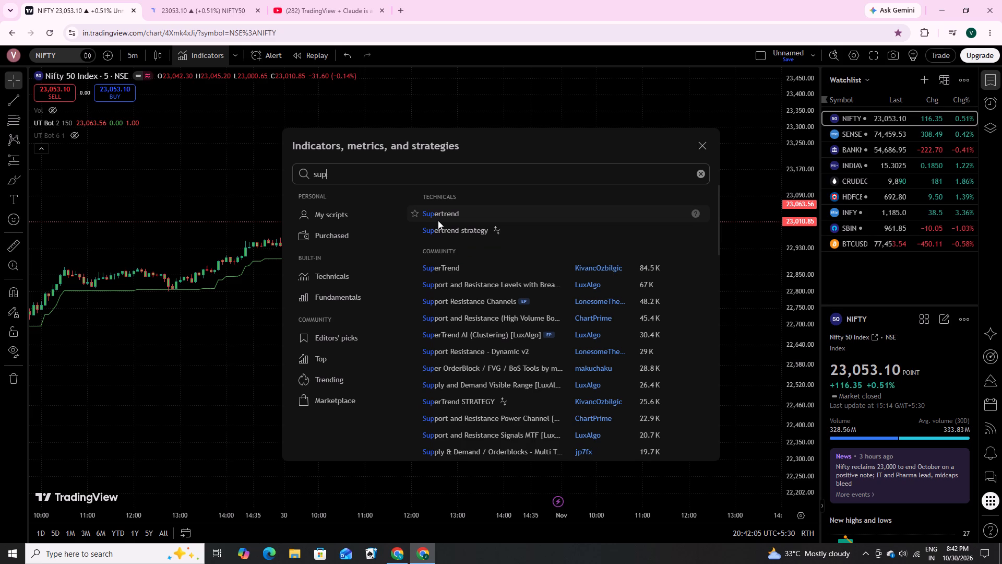
click(438, 219)
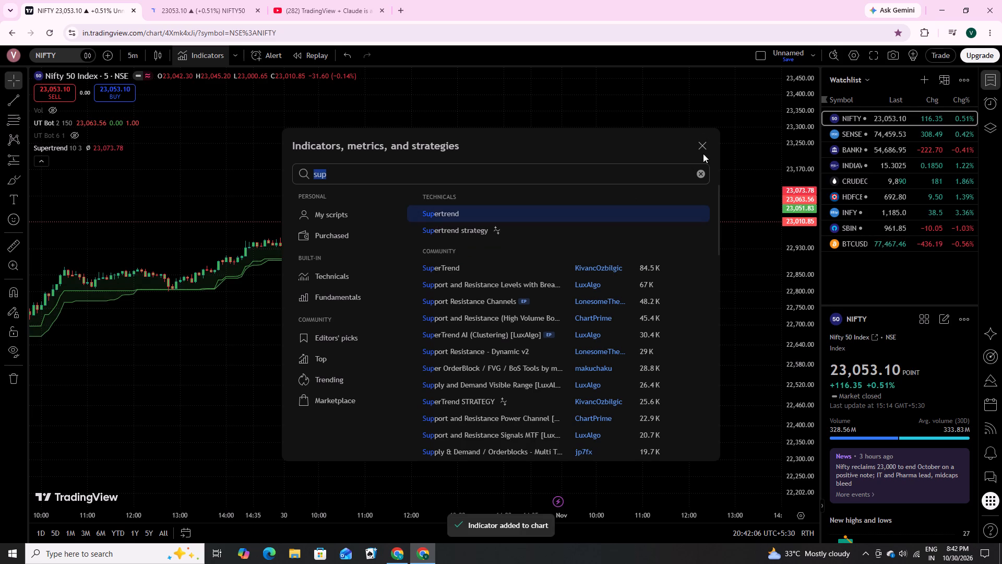
click(712, 145)
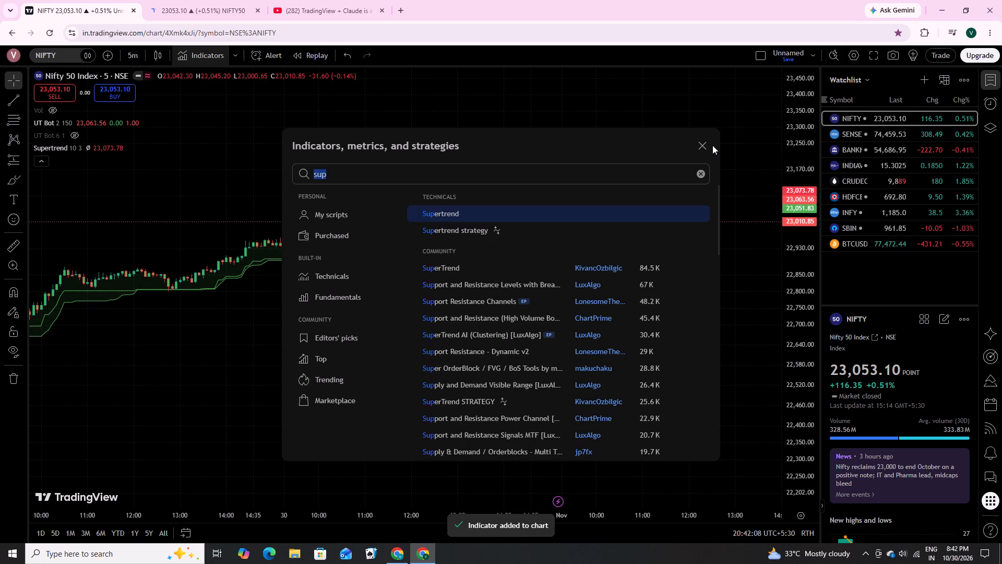
click(708, 145)
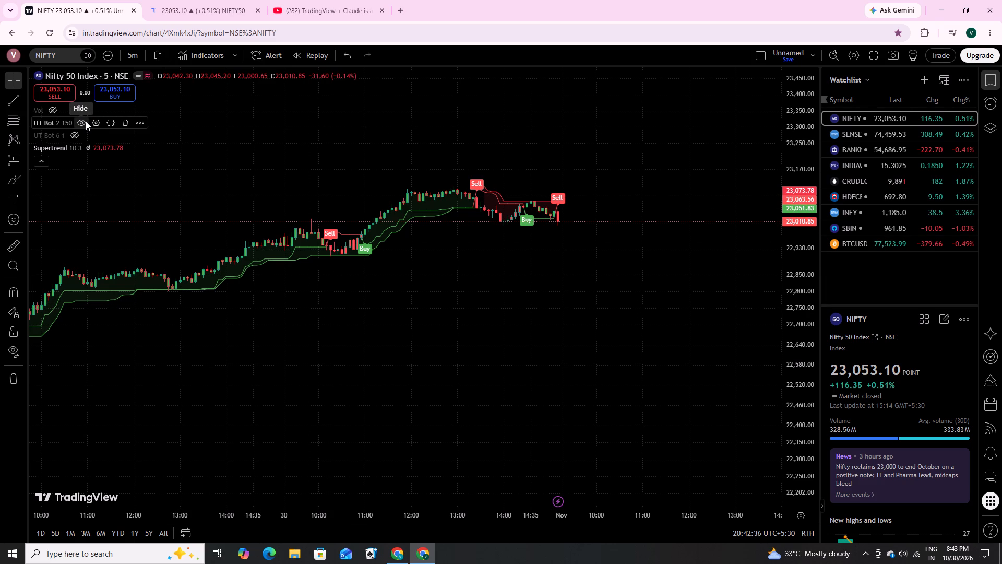
Hide the first-listed UT Bot on the chart.
click(85, 121)
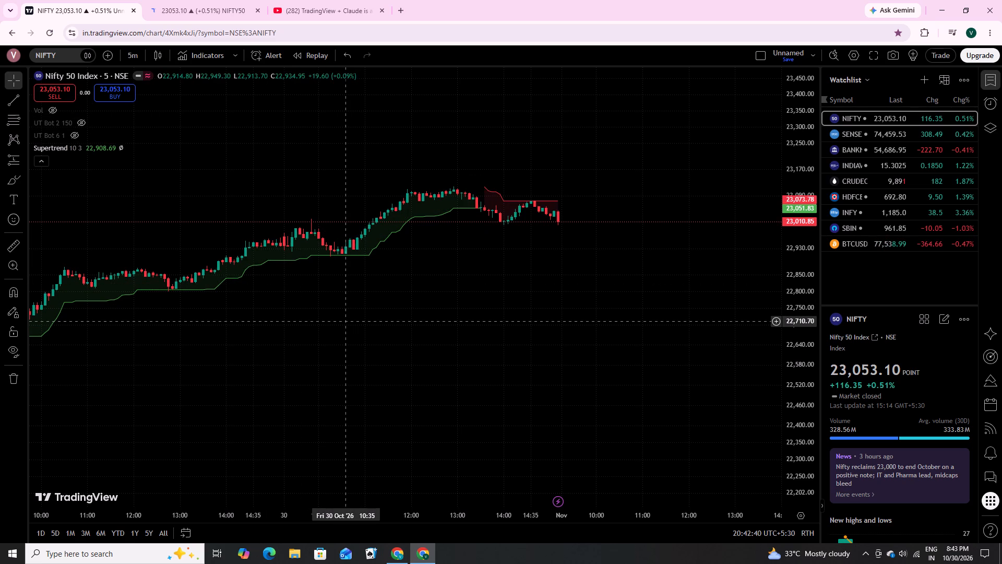
Set the Supertrend's ATR Length to 5 and Factor to 1 and apply the change.
scroll(345, 321, down, 2)
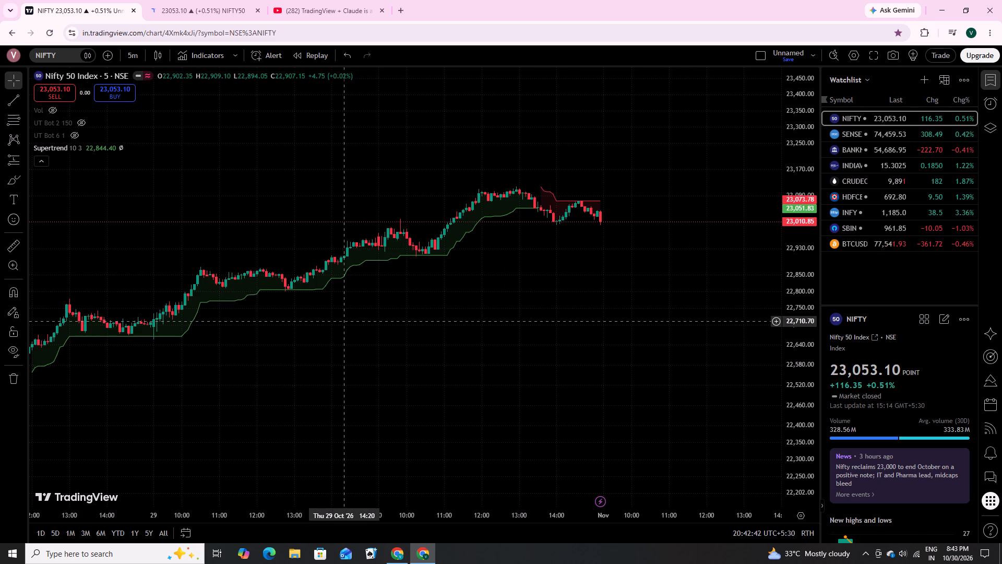
scroll(345, 321, down, 2)
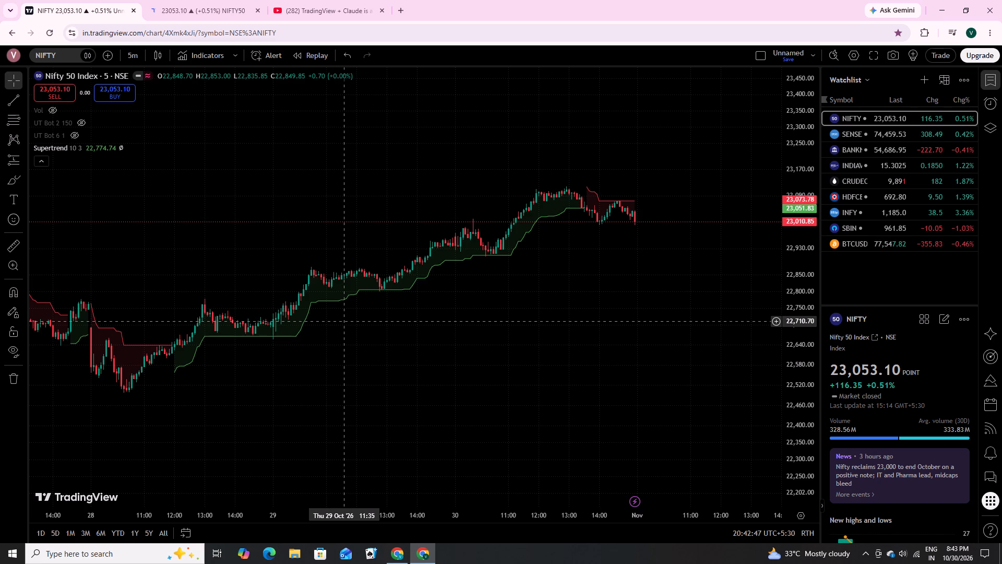
scroll(345, 321, down, 1)
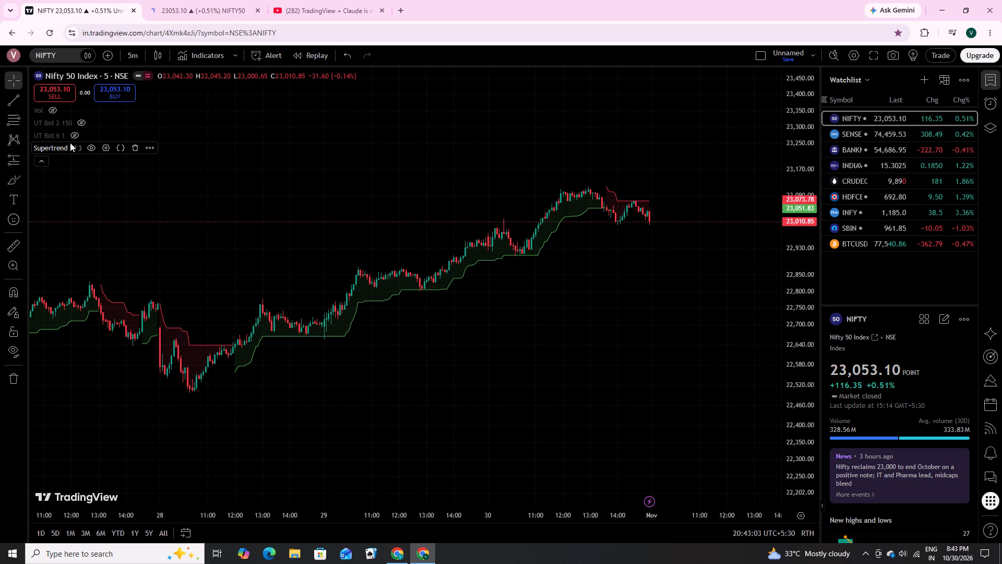
click(103, 149)
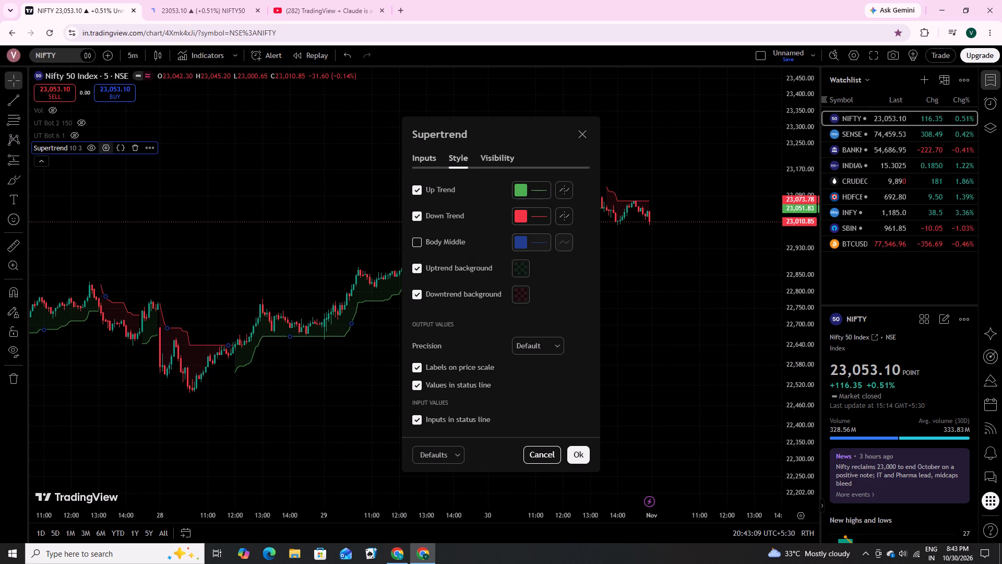
click(419, 162)
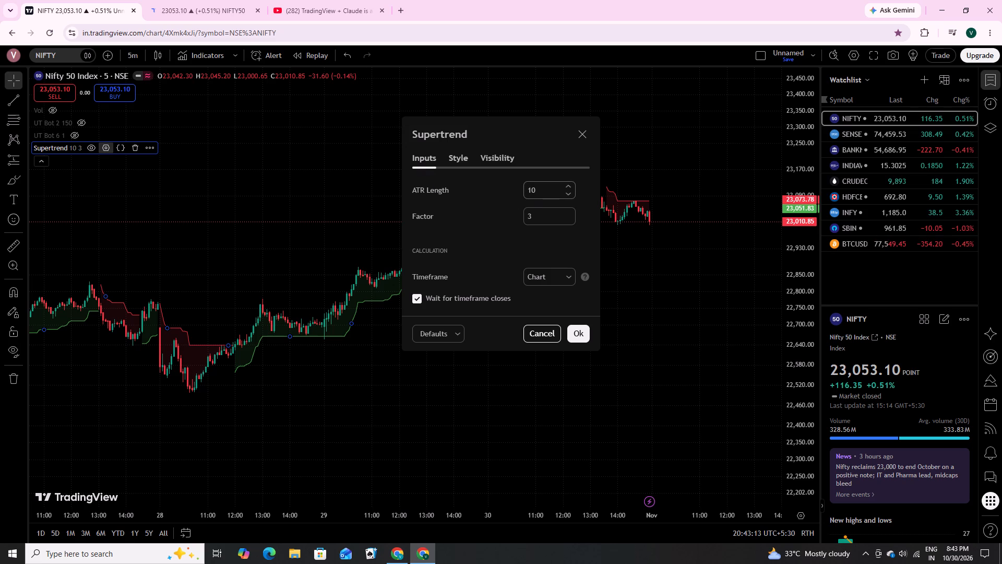
click(547, 194)
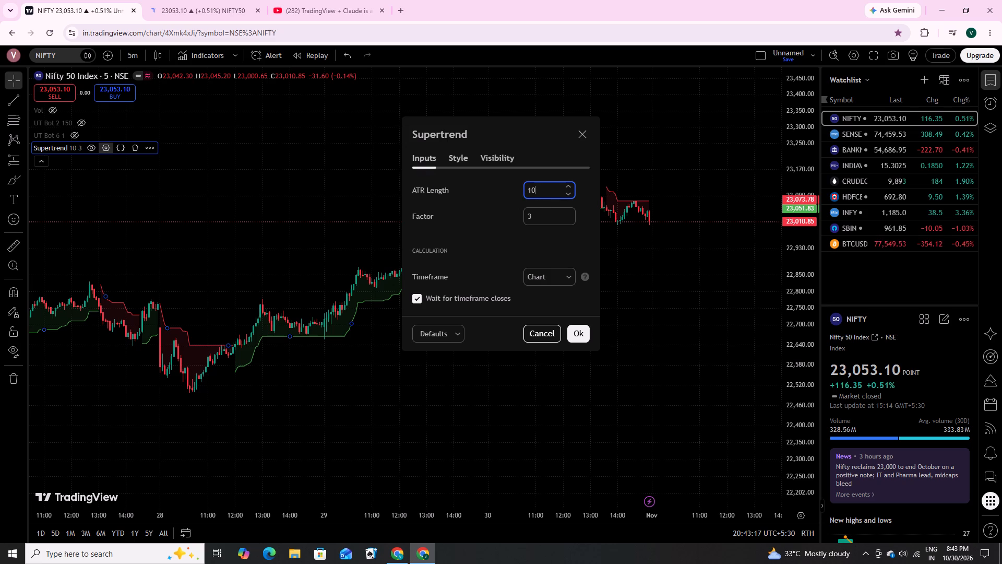
key(5)
key(BackSpace)
key(BackSpace)
key(BackSpace)
key(5)
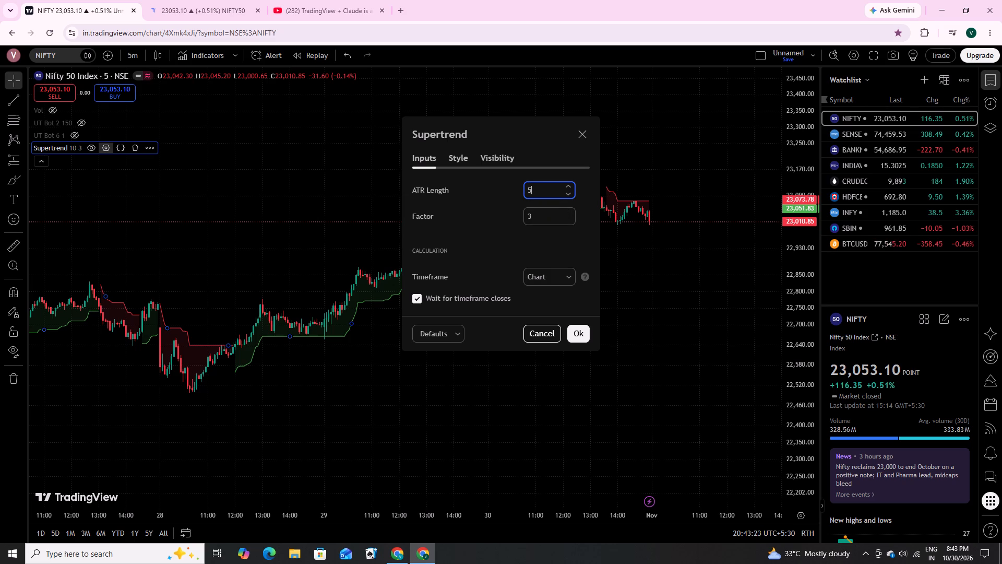
click(548, 219)
double_click(548, 219)
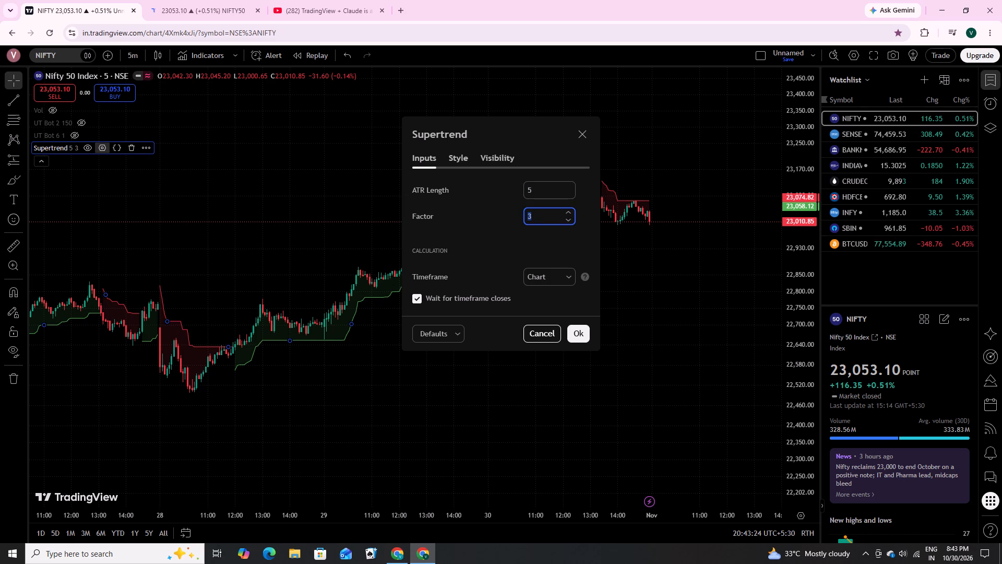
key(1)
click(576, 332)
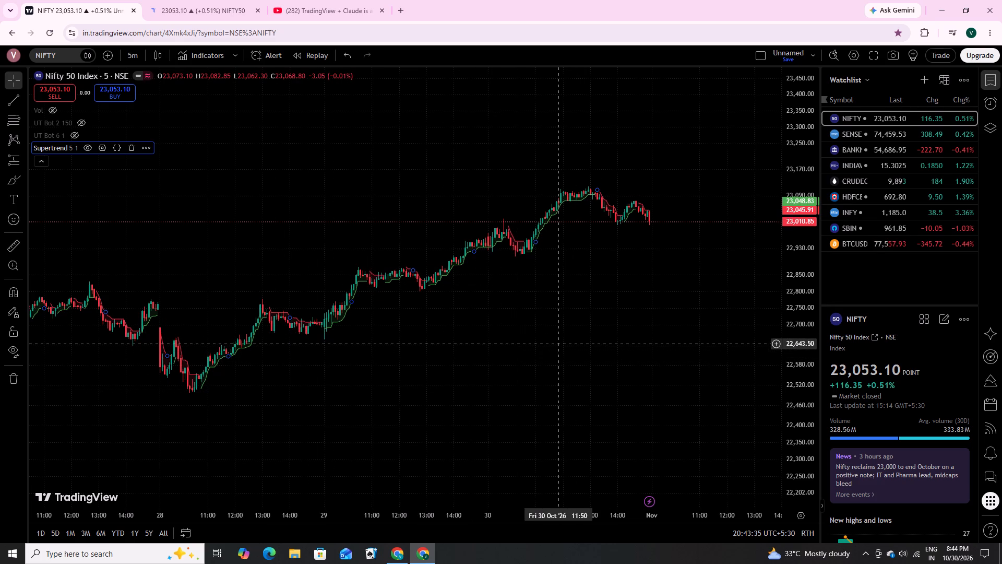
Examine the Supertrend's trend changes against the Nifty candles across 27 to 30 October.
scroll(560, 343, up, 2)
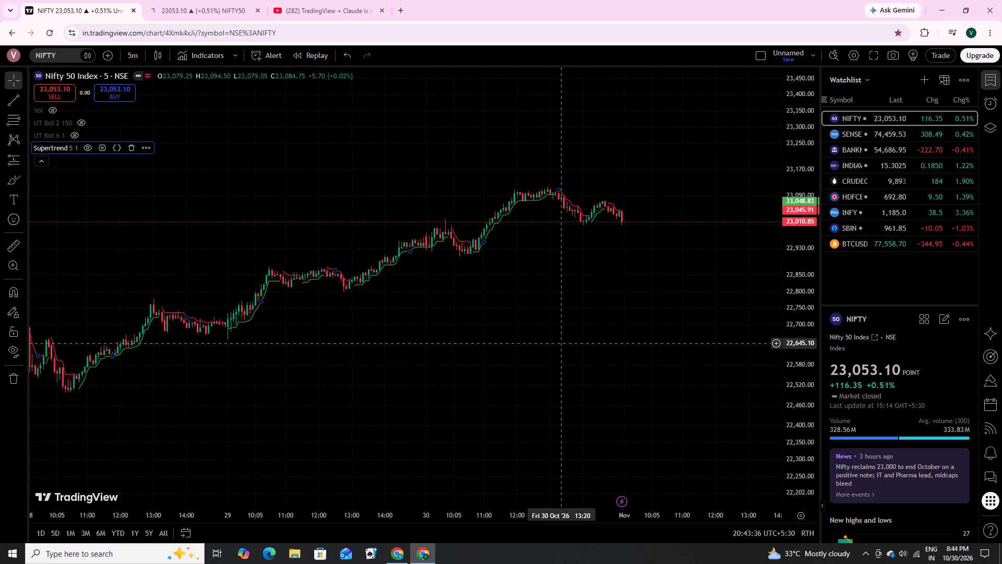
scroll(560, 343, up, 1)
drag(461, 316, 548, 302)
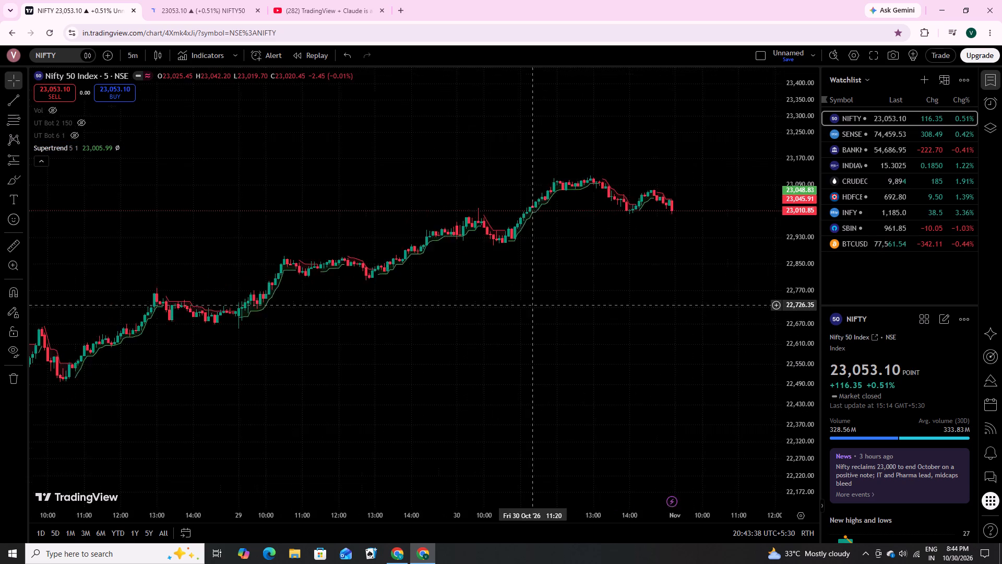
drag(548, 302, 600, 287)
drag(498, 322, 551, 314)
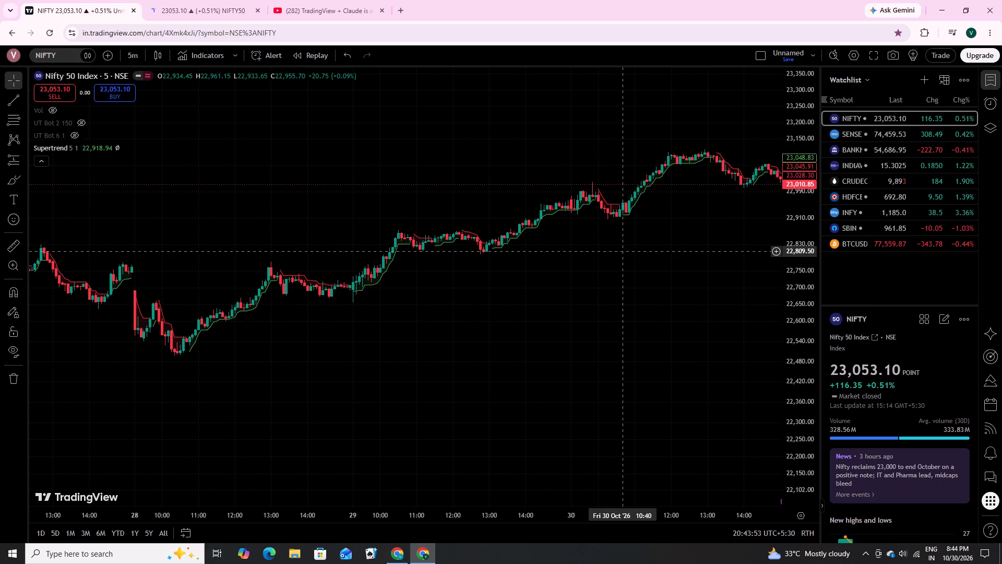
scroll(623, 251, up, 1)
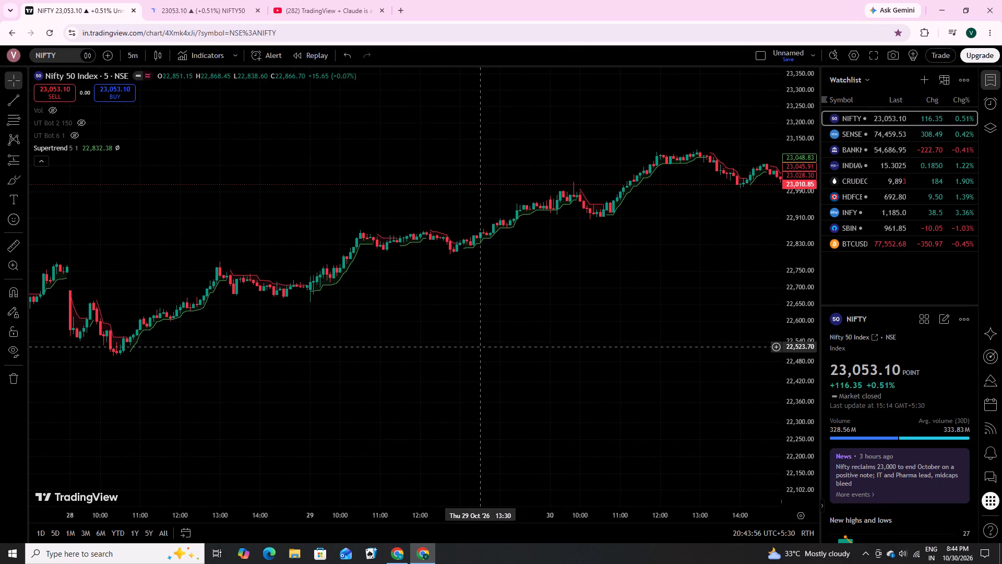
scroll(480, 347, down, 3)
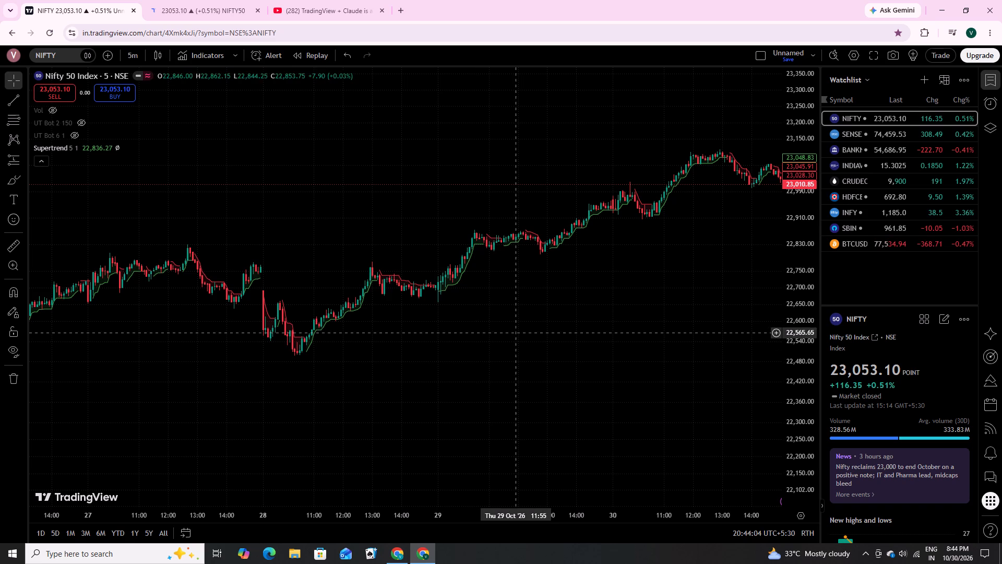
scroll(658, 381, up, 3)
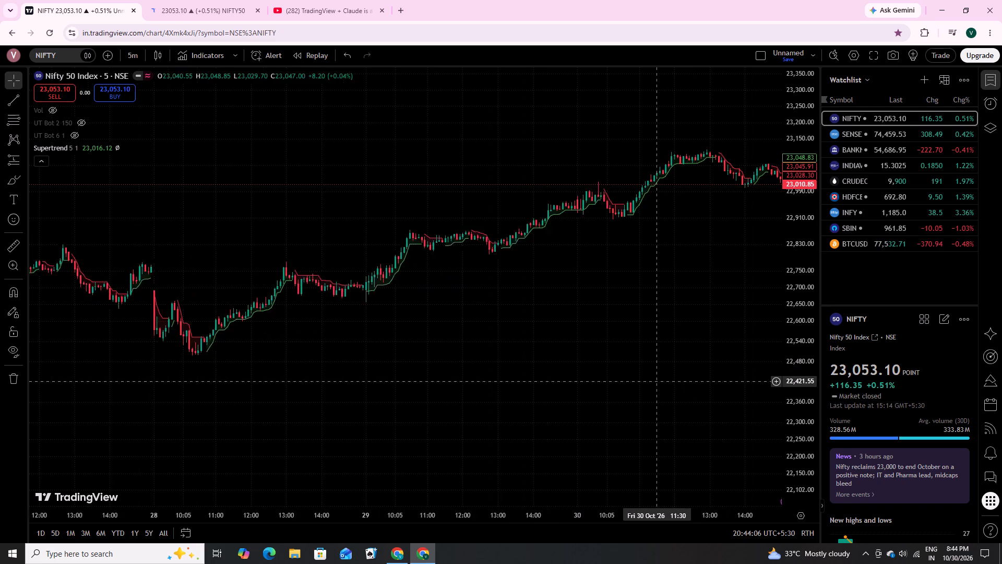
scroll(658, 381, up, 2)
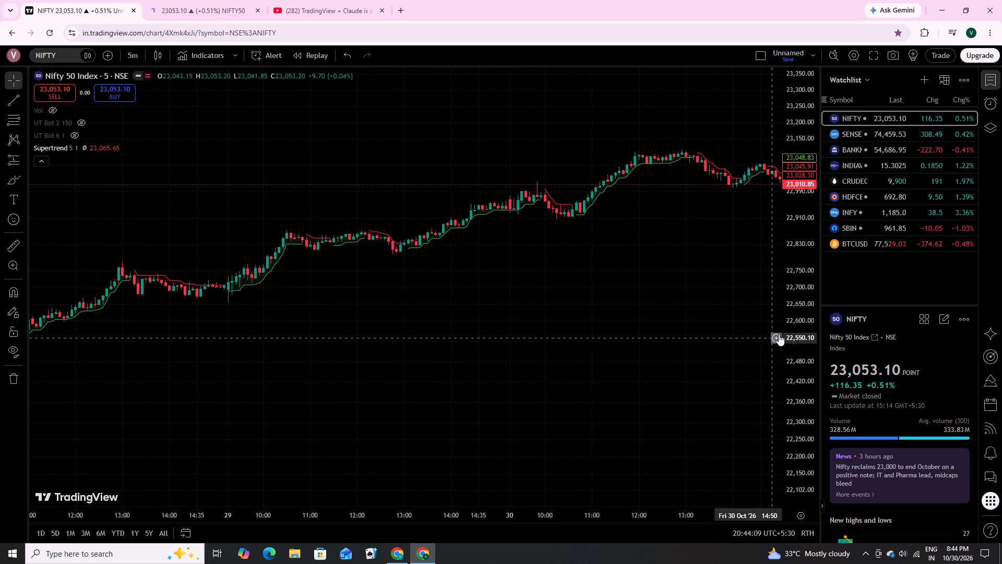
scroll(793, 328, up, 20)
scroll(793, 328, up, 1)
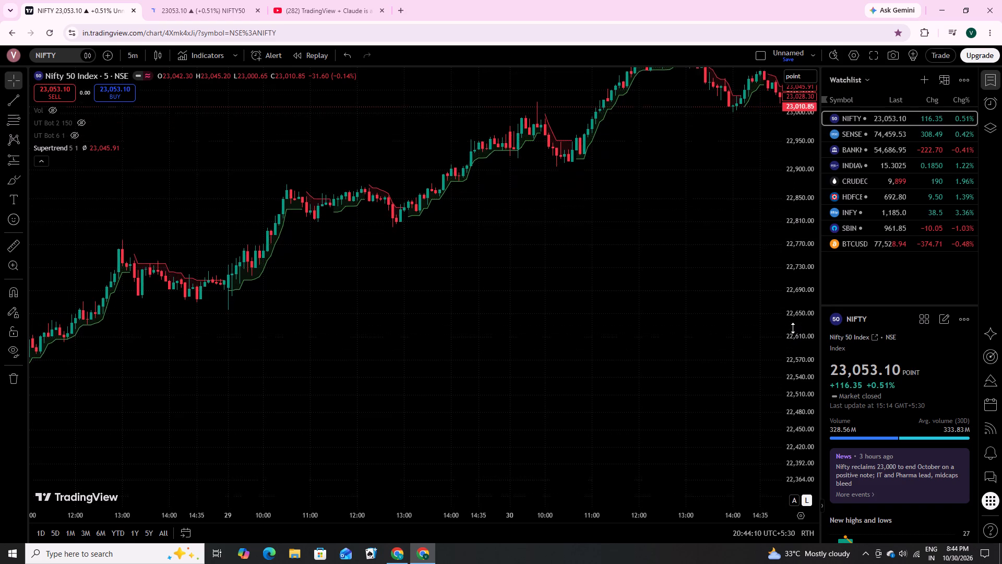
drag(703, 286, 505, 371)
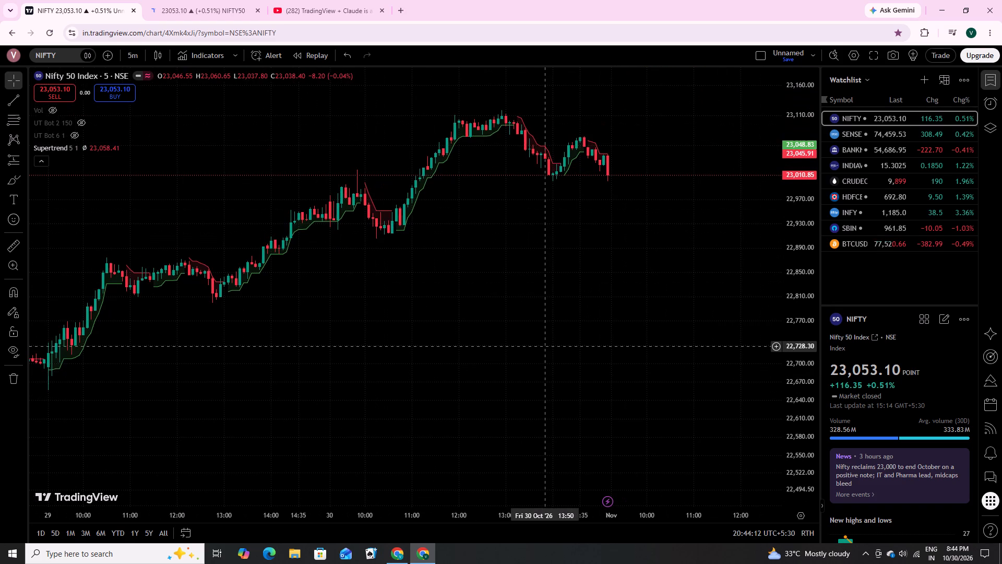
scroll(546, 346, down, 3)
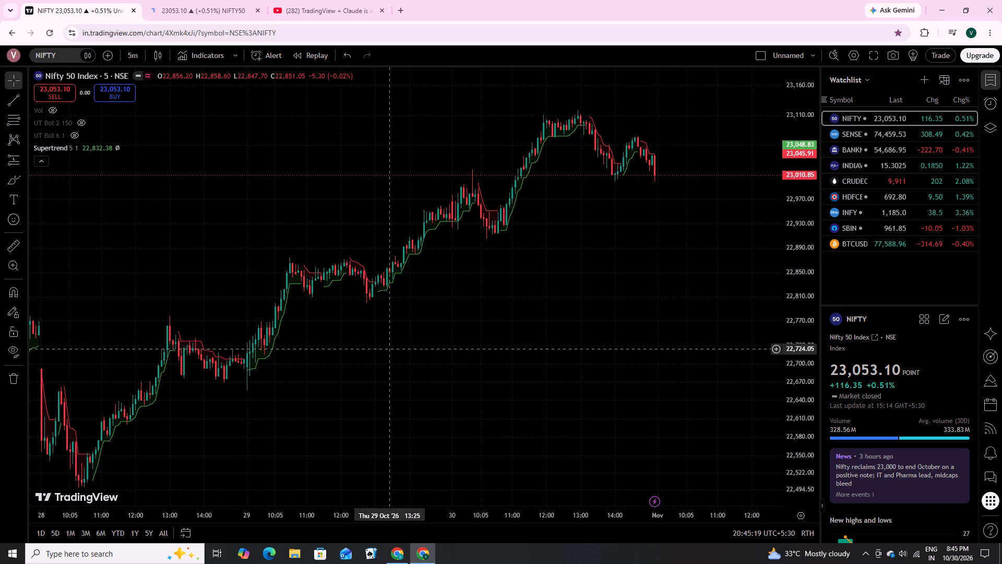
Examine the Supertrend's trend changes on the earlier Nifty sessions, back from 28 to 22 October.
drag(344, 350, 587, 301)
drag(209, 375, 354, 307)
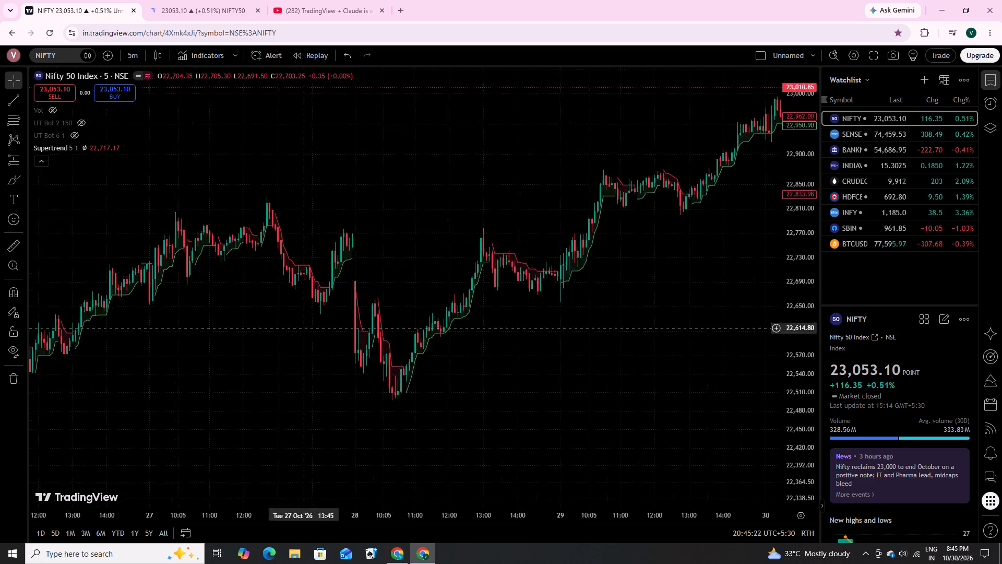
drag(354, 307, 391, 293)
drag(279, 320, 432, 243)
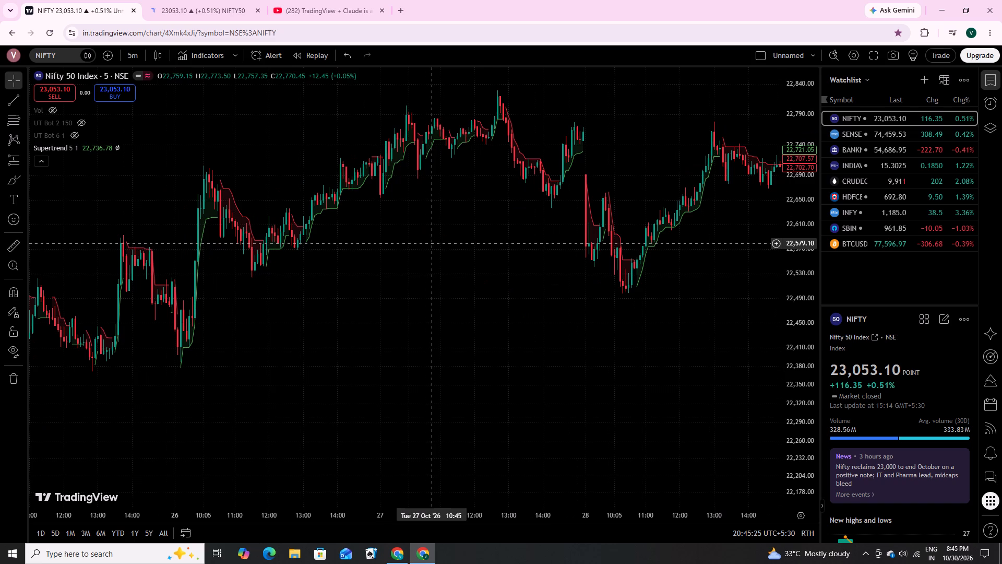
drag(296, 312, 444, 277)
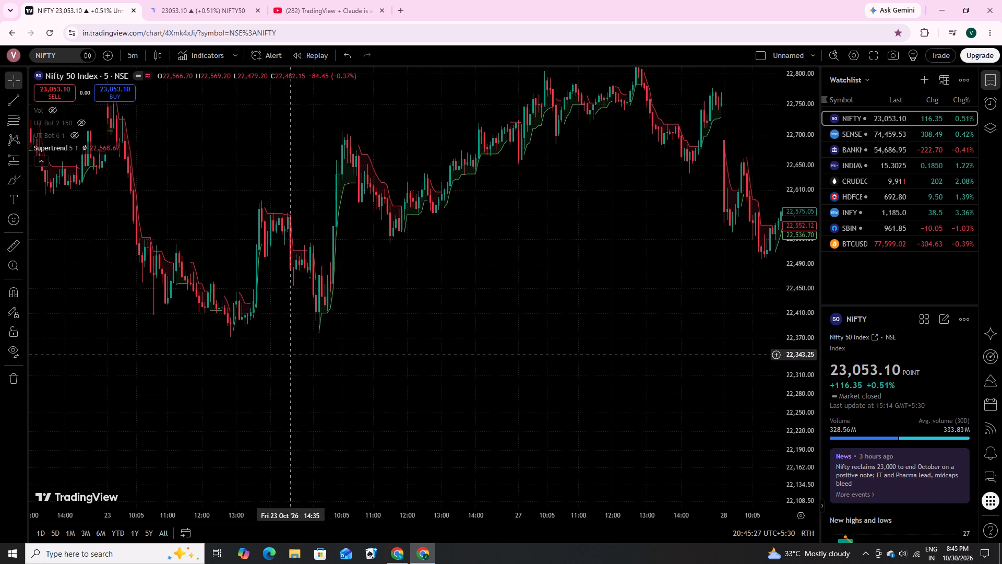
drag(290, 355, 296, 355)
scroll(802, 319, down, 11)
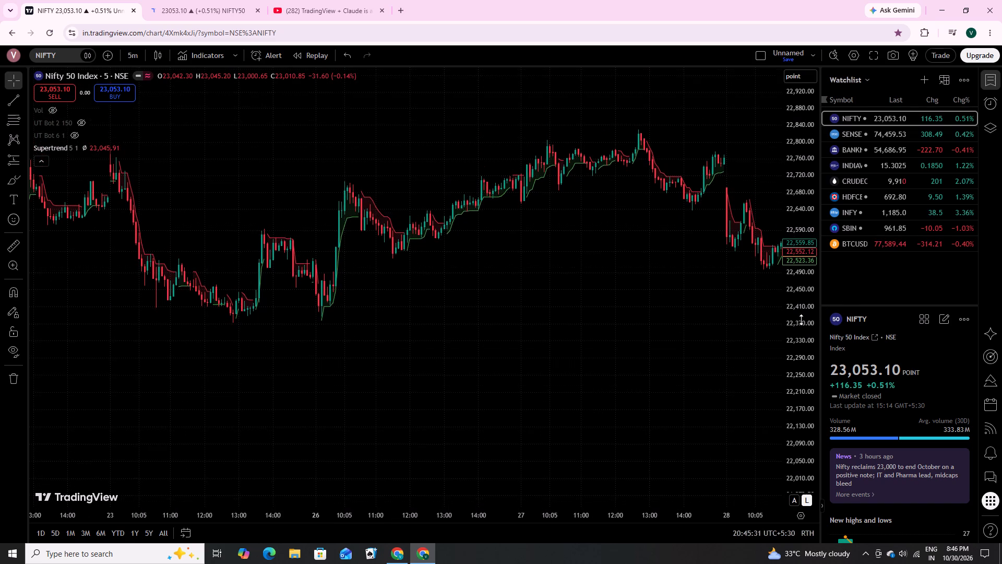
scroll(801, 320, down, 4)
scroll(801, 320, up, 1)
scroll(801, 320, down, 2)
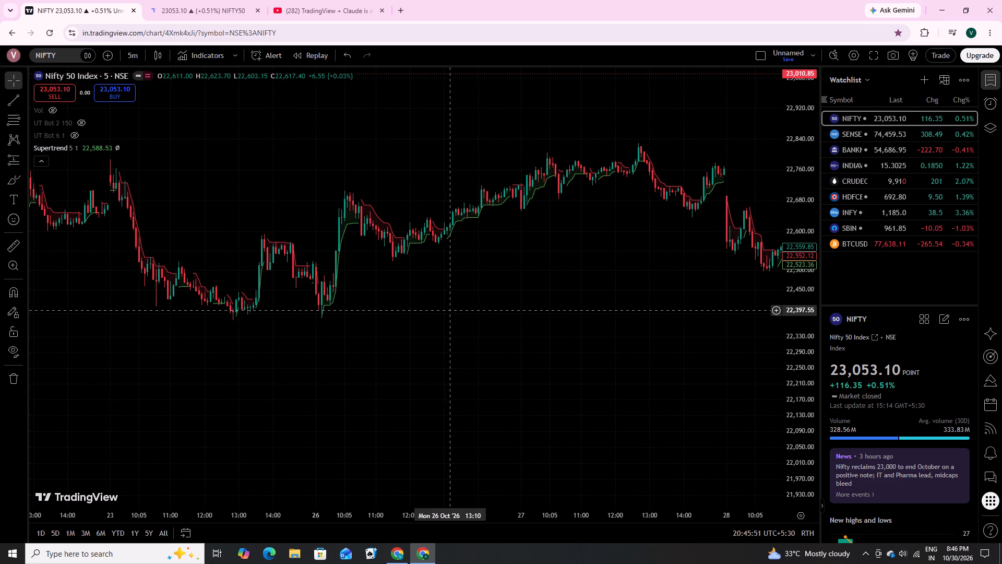
drag(460, 308, 494, 301)
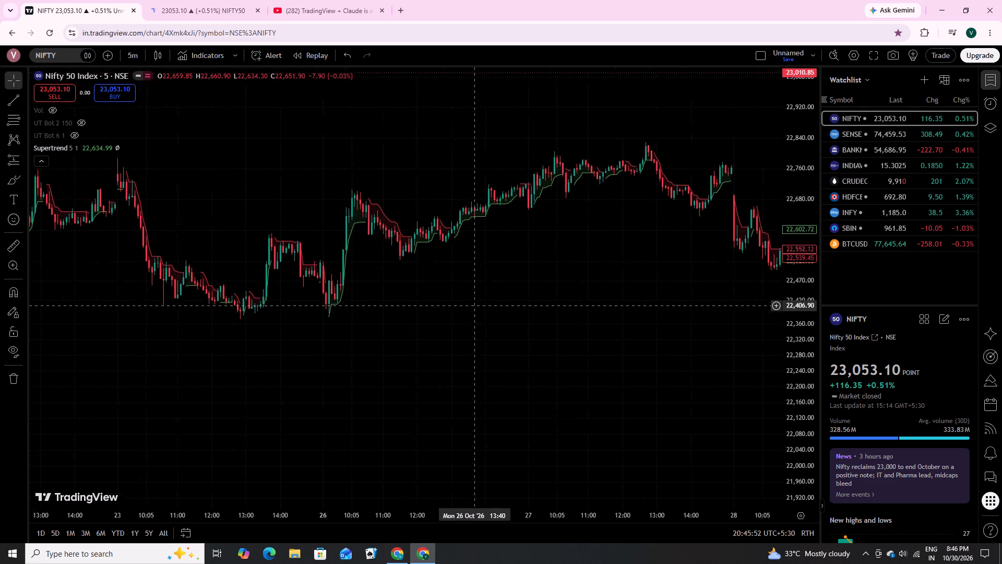
drag(494, 301, 601, 276)
drag(400, 316, 516, 334)
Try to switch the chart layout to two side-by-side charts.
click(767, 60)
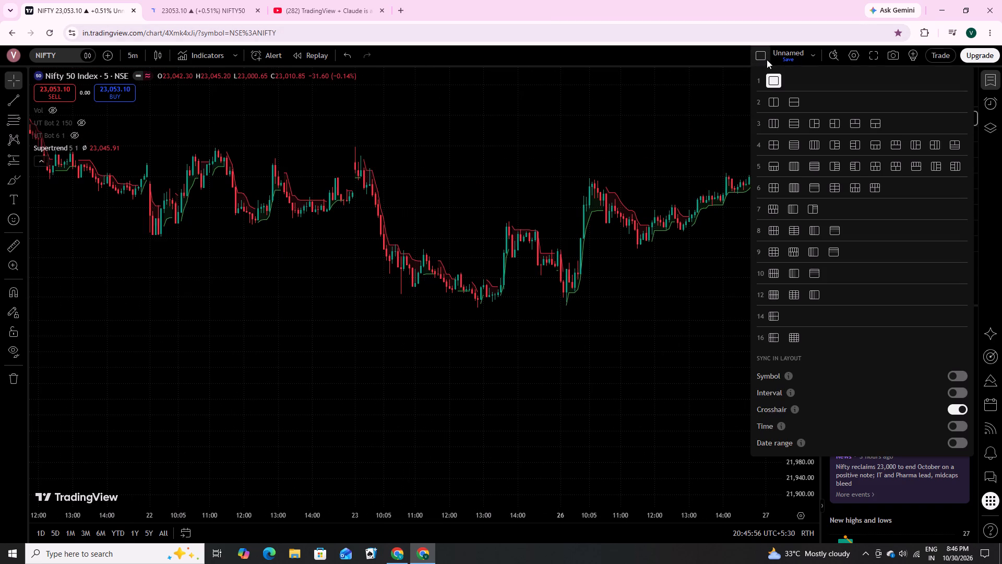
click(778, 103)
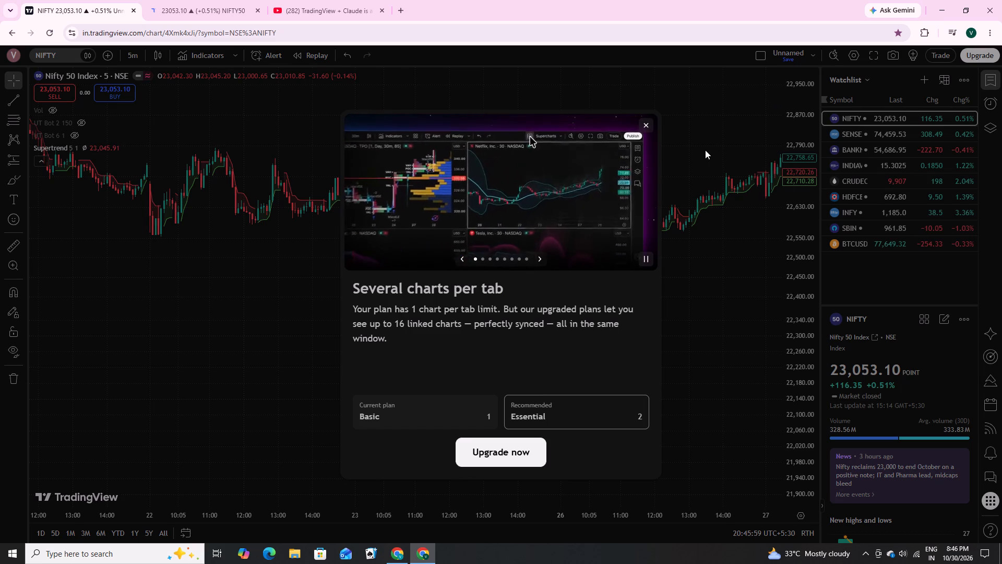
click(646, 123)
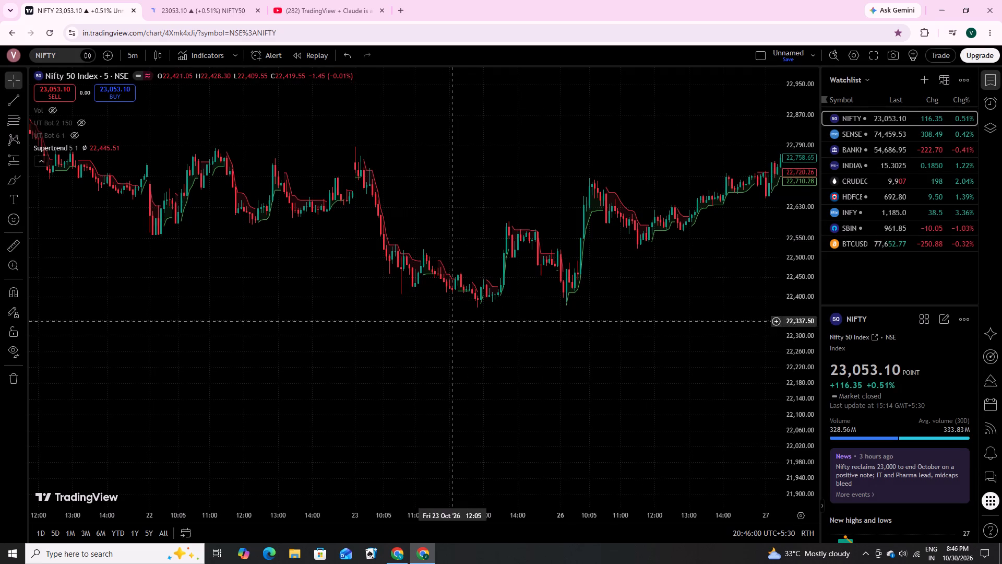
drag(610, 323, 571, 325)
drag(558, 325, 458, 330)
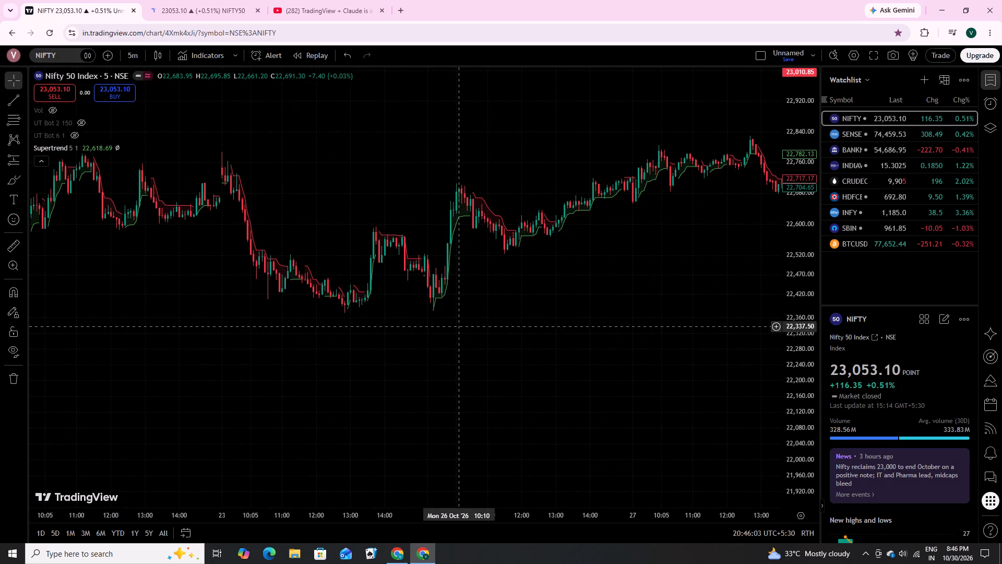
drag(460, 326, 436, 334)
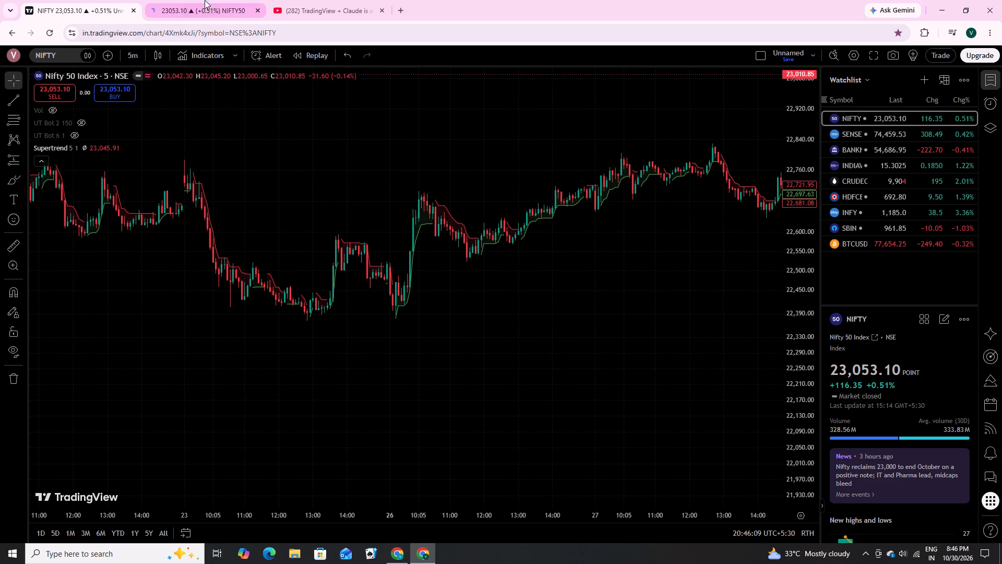
Switch to the Fyers charts and expand the indicator legend of the 5-minute NIFTY50-INDEX chart to check its settings.
click(236, 7)
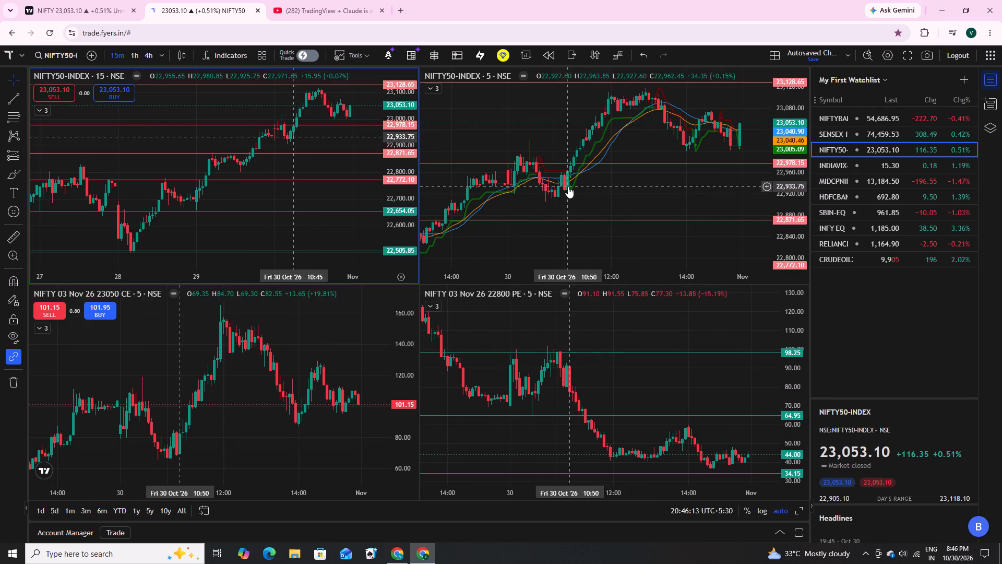
click(431, 89)
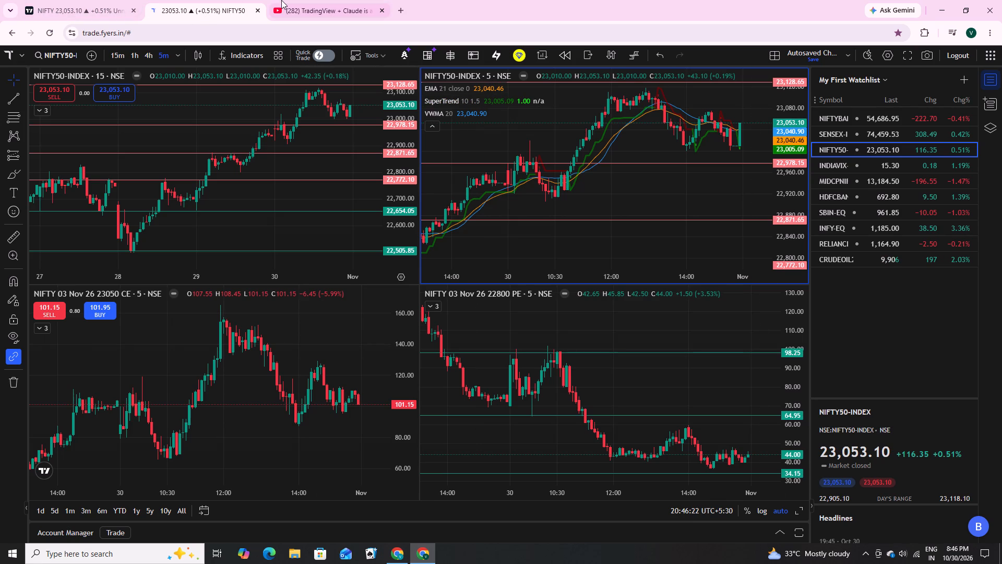
click(212, 4)
Check the Supertrend settings on the TradingView chart, and in Fyers hide the VWMA and EMA on the 5-minute NIFTY50-INDEX chart.
click(96, 3)
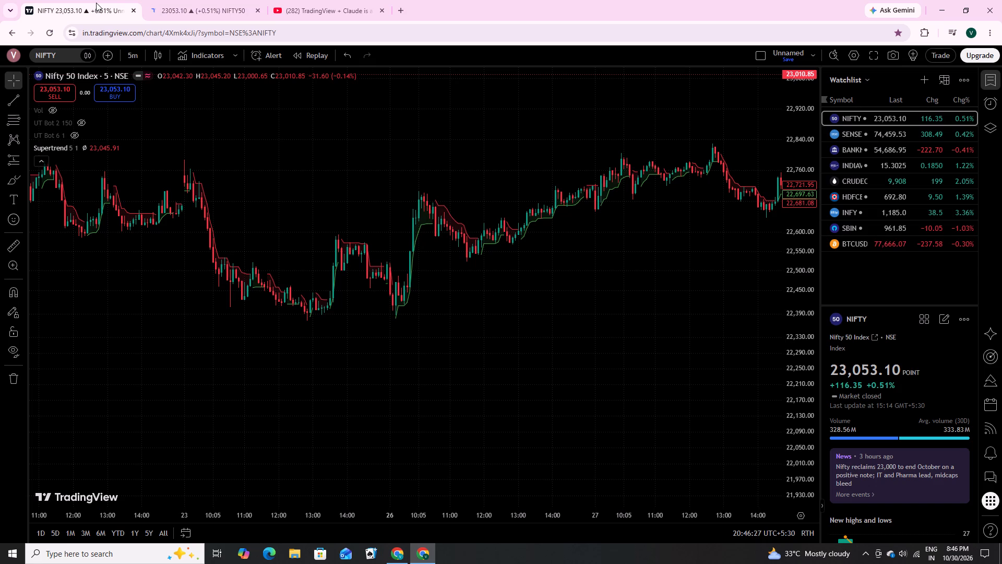
click(194, 10)
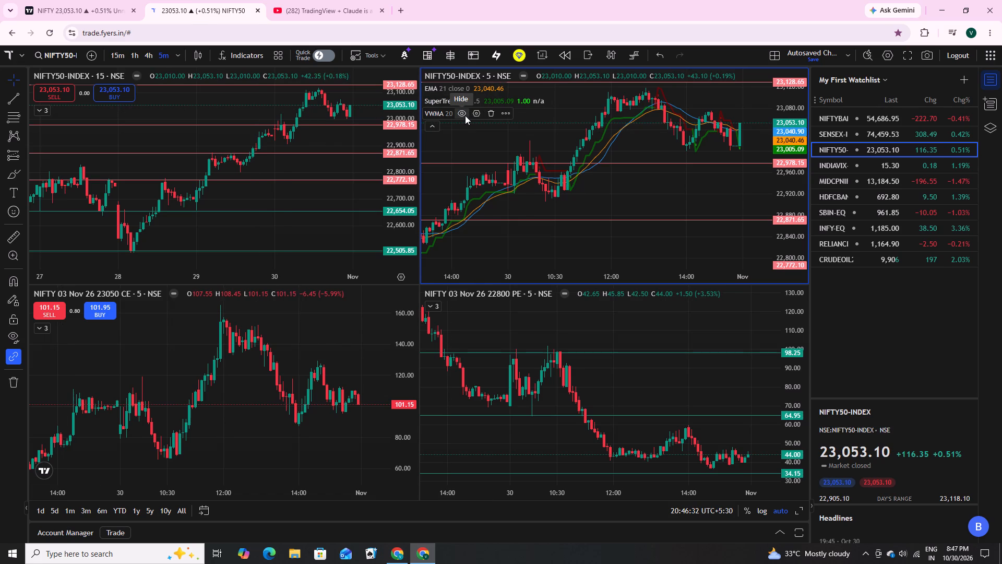
click(462, 114)
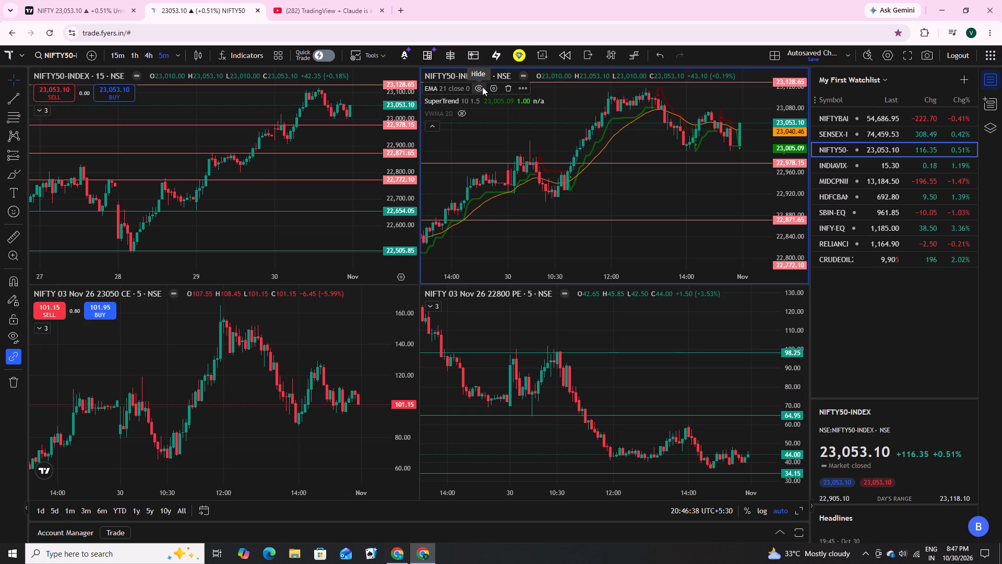
click(482, 87)
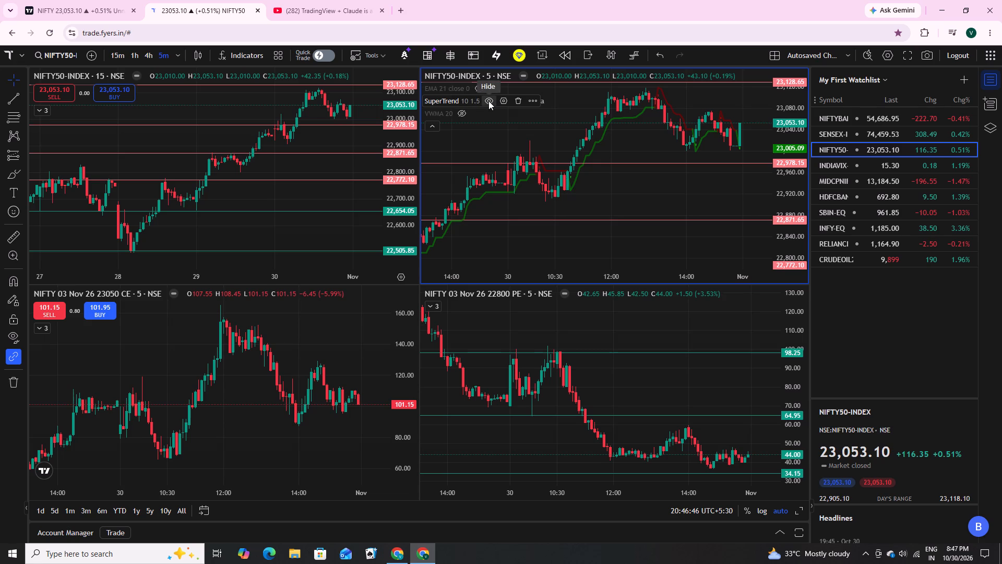
Set the SuperTrend on the Fyers 5-minute NIFTY50-INDEX chart to length 5 and factor 1, matching TradingView.
click(502, 101)
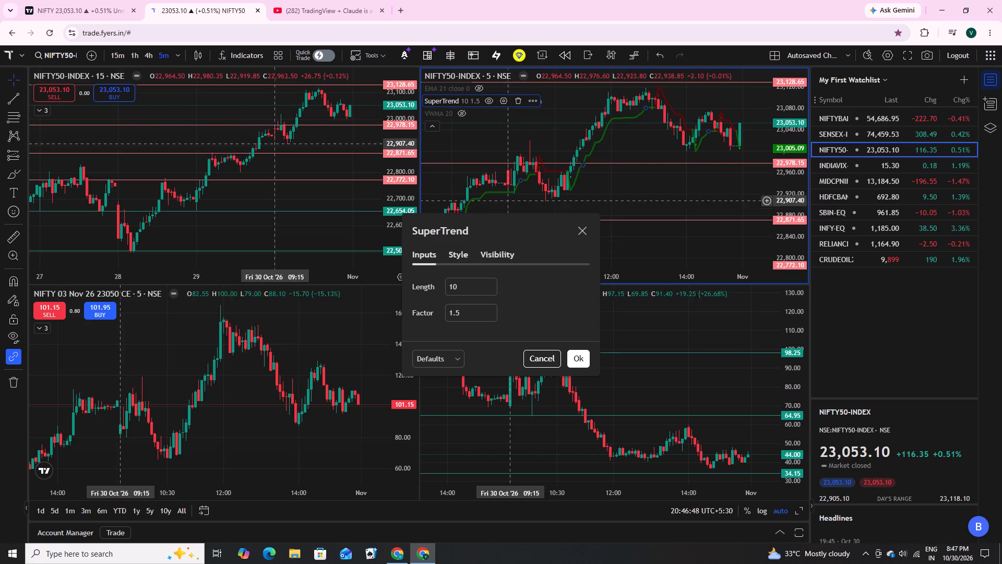
click(475, 280)
click(475, 280)
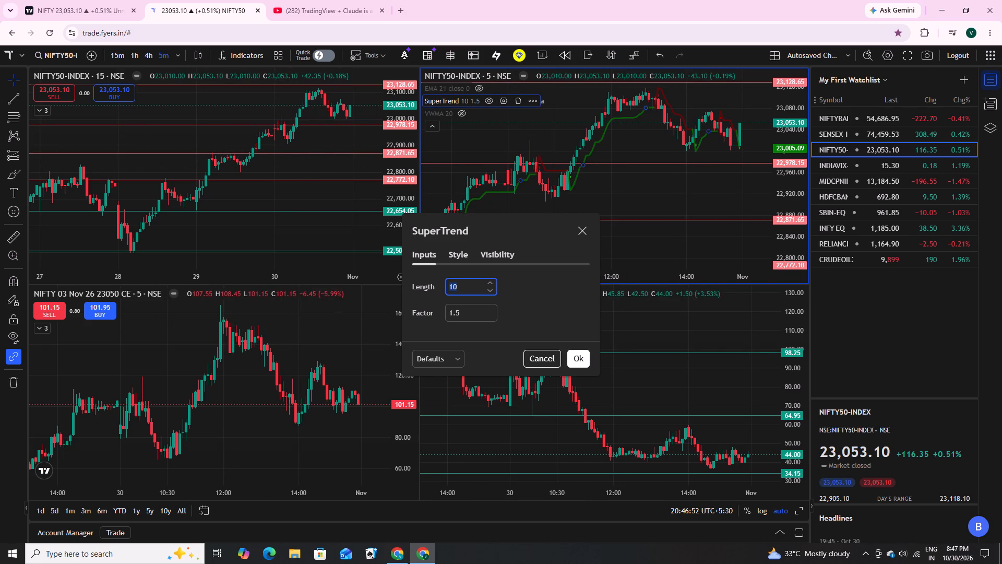
key(5)
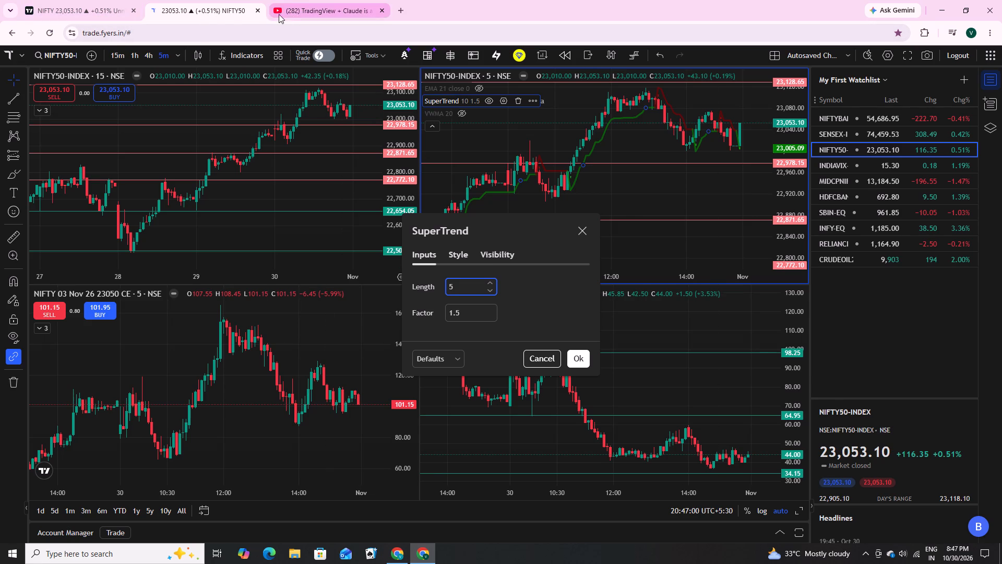
click(112, 14)
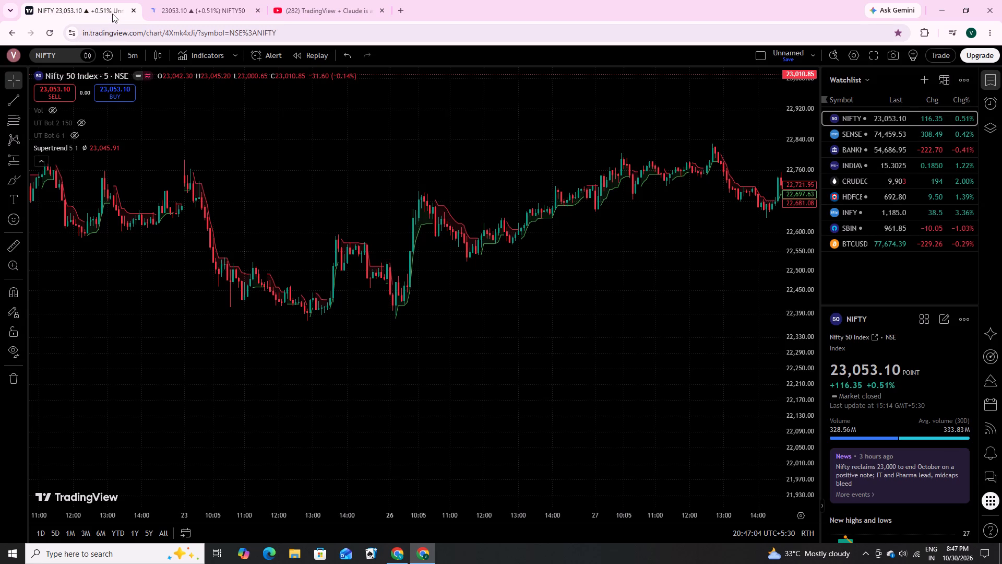
click(224, 6)
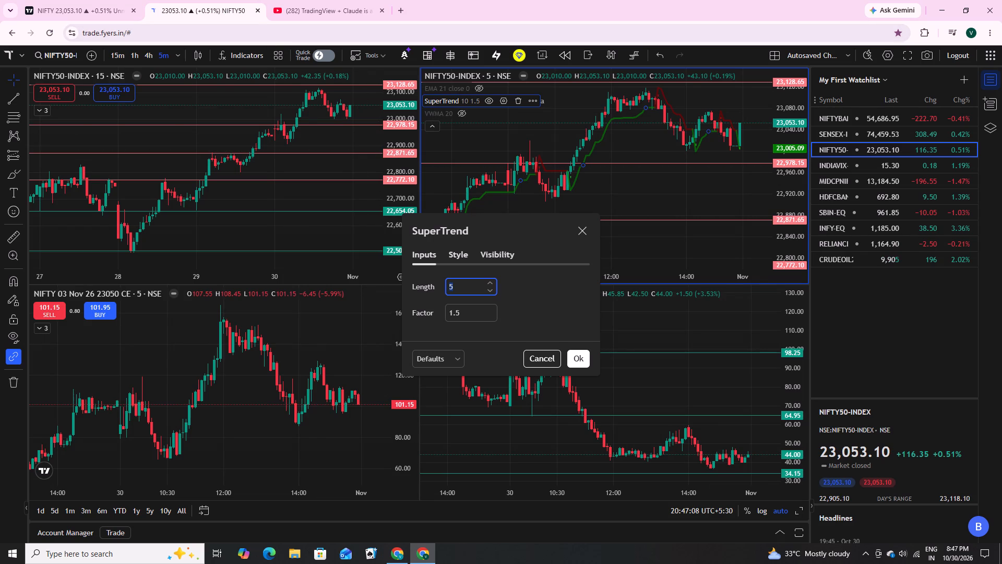
click(473, 310)
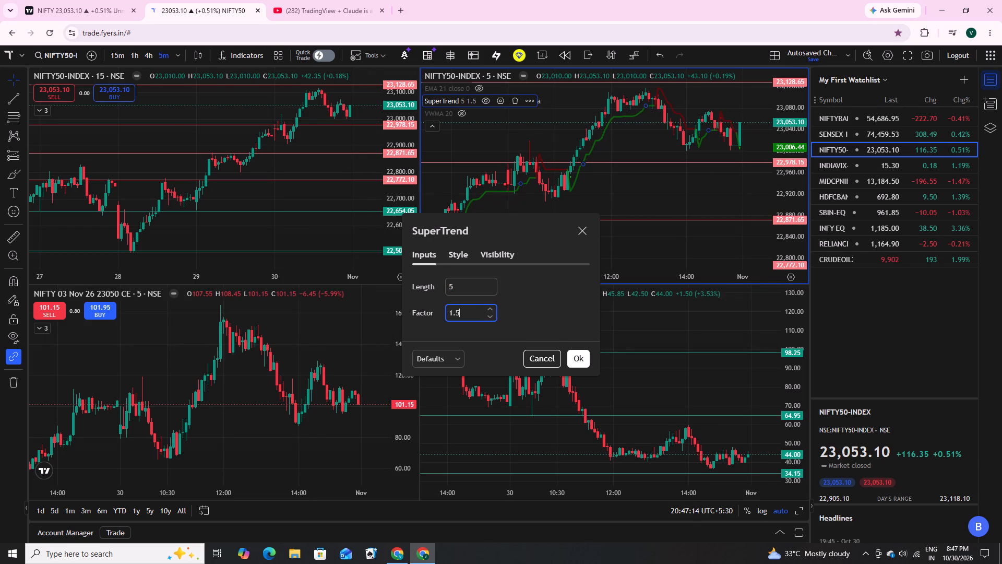
key(BackSpace)
key(1)
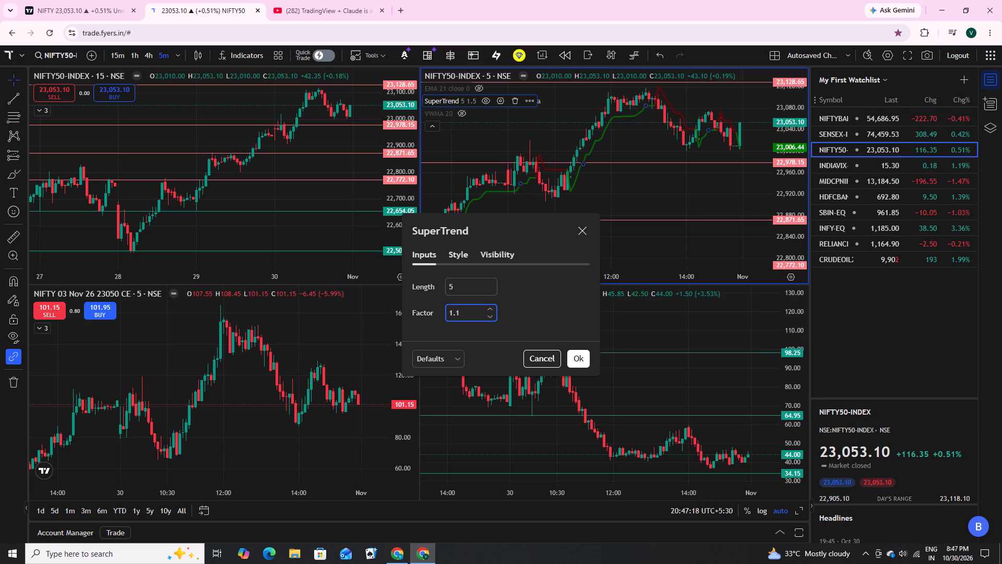
key(BackSpace)
key(BackSpace)
click(579, 365)
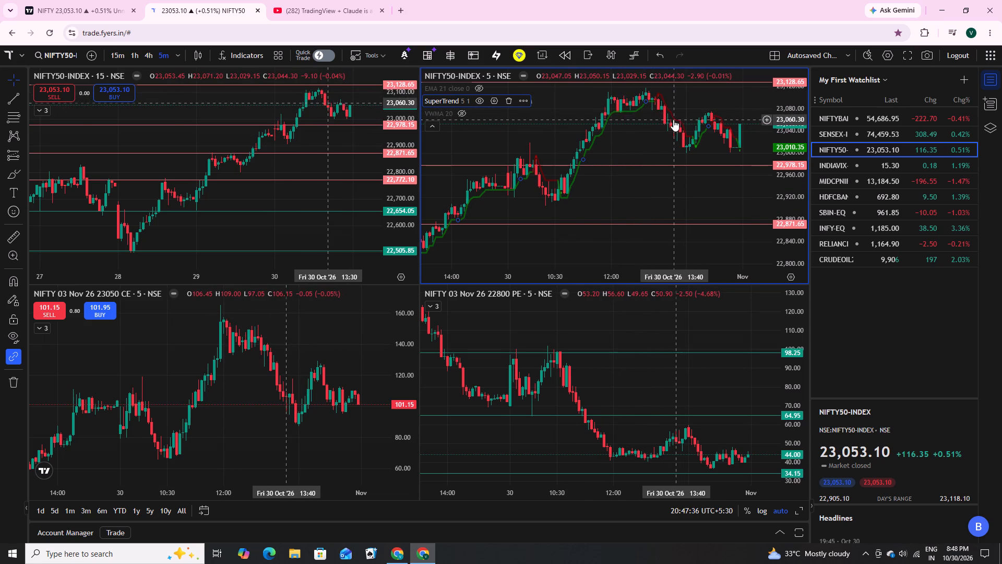
Examine the SuperTrend's trend changes close up against the 30 October candles on the 5-minute NIFTY50-INDEX chart.
scroll(673, 120, up, 11)
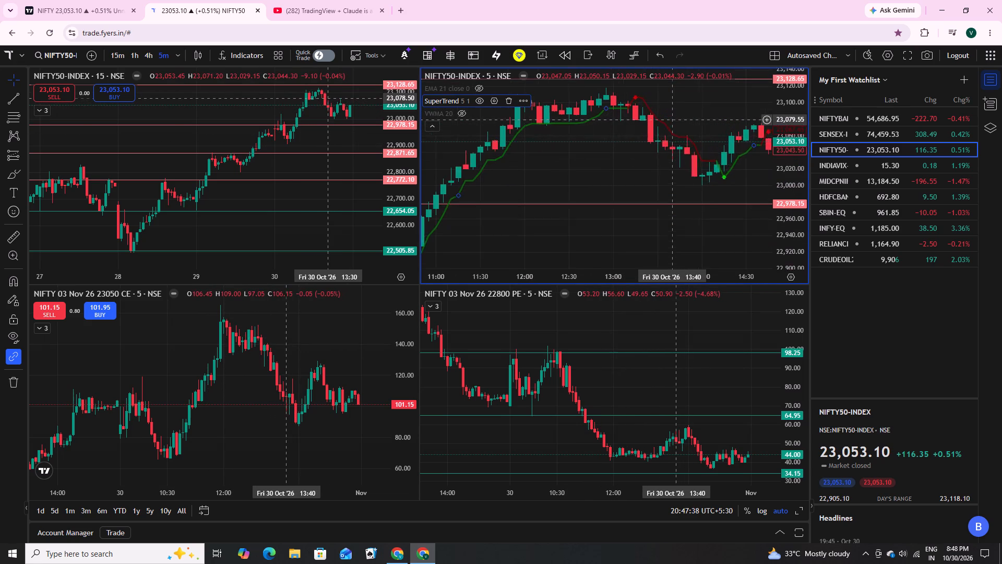
scroll(672, 120, up, 1)
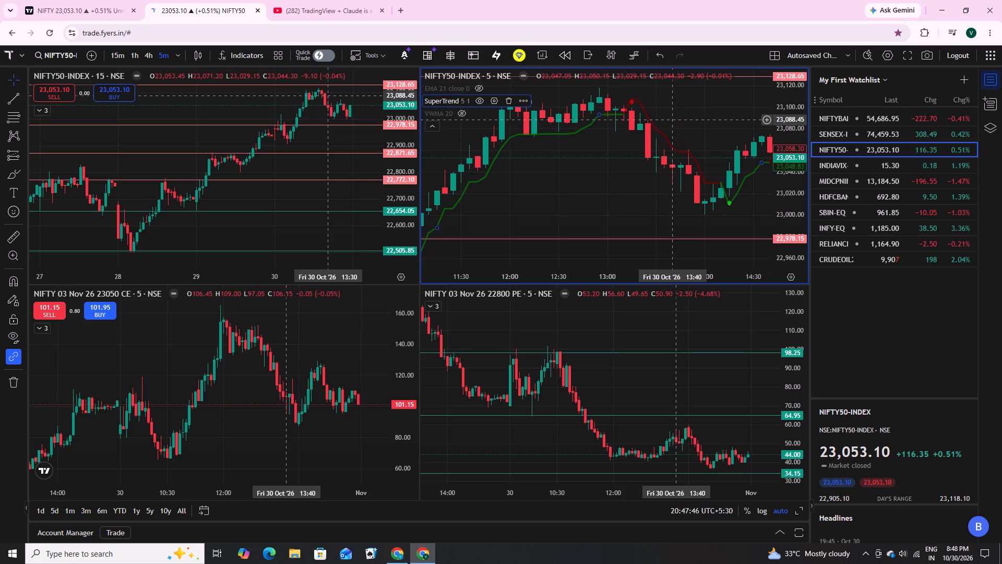
scroll(672, 120, down, 1)
scroll(672, 120, up, 2)
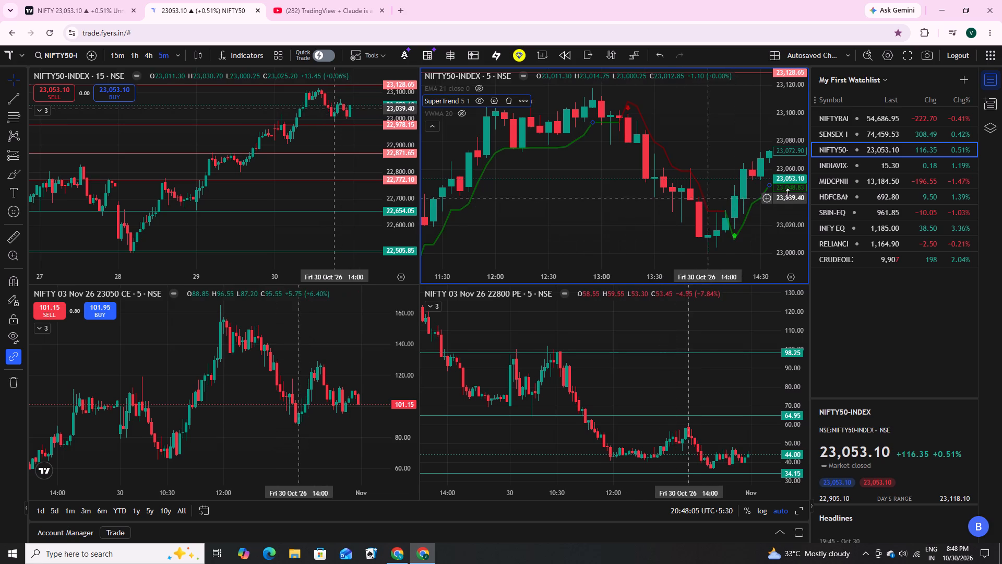
scroll(781, 190, down, 2)
scroll(781, 190, up, 1)
scroll(781, 190, down, 1)
scroll(779, 195, up, 1)
scroll(779, 197, down, 7)
scroll(779, 197, up, 1)
scroll(778, 198, down, 3)
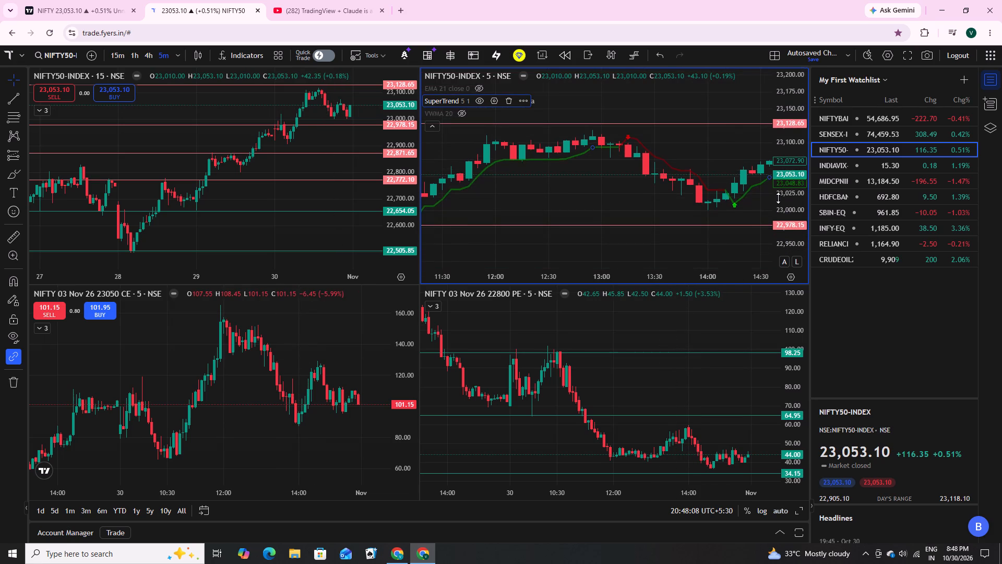
scroll(706, 197, down, 7)
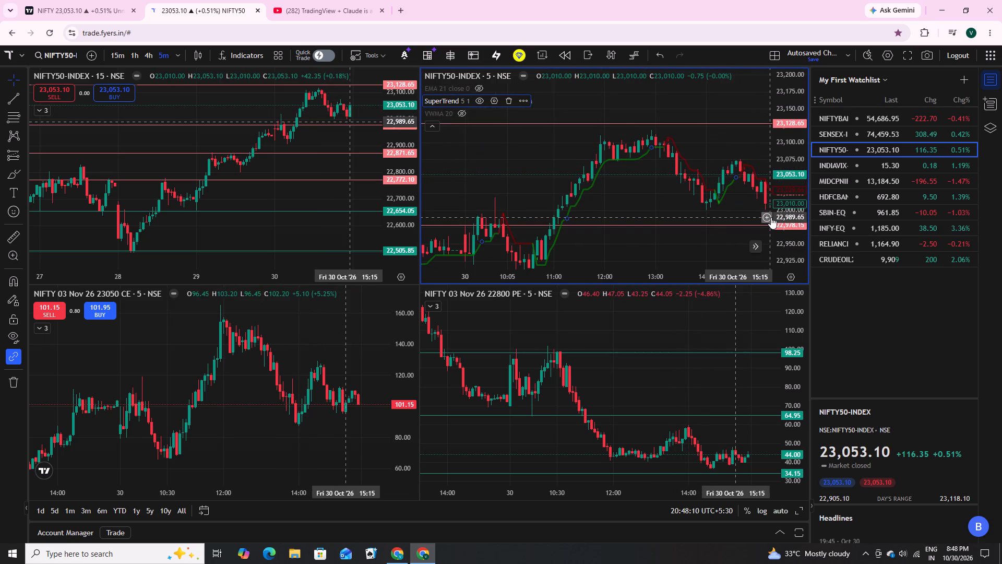
Examine the SuperTrend's trend changes on earlier NIFTY50-INDEX sessions, back from 30 to 27 October, and return to the latest candles.
scroll(775, 212, down, 7)
scroll(695, 220, down, 4)
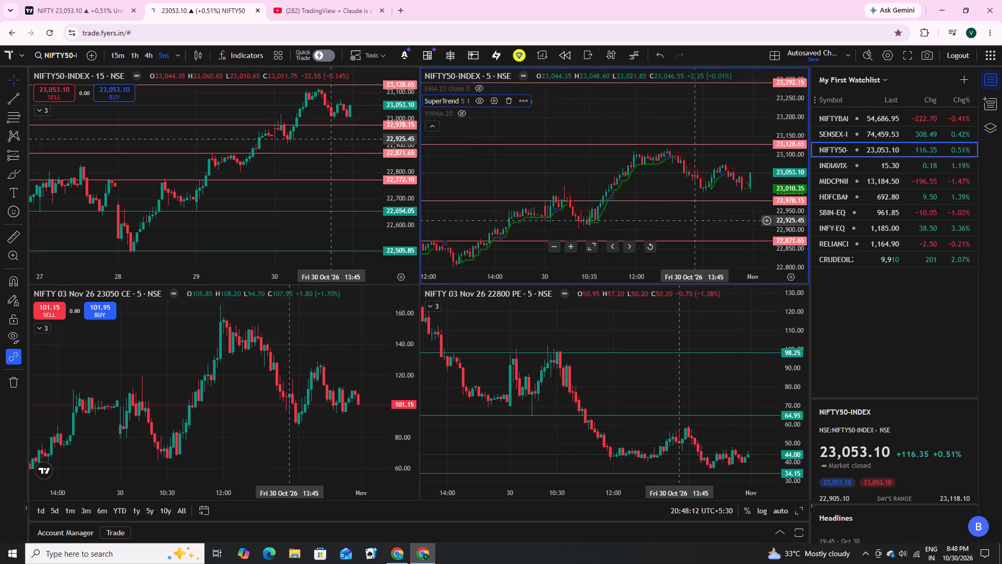
scroll(695, 220, down, 2)
scroll(695, 220, up, 1)
drag(651, 225, 682, 190)
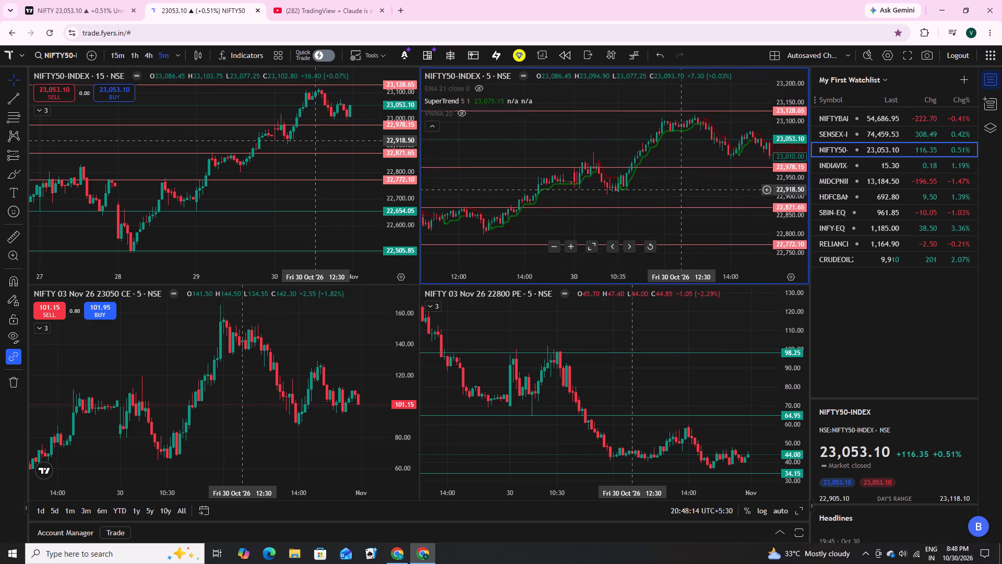
drag(682, 190, 684, 188)
drag(575, 210, 657, 166)
click(657, 166)
drag(559, 219, 659, 187)
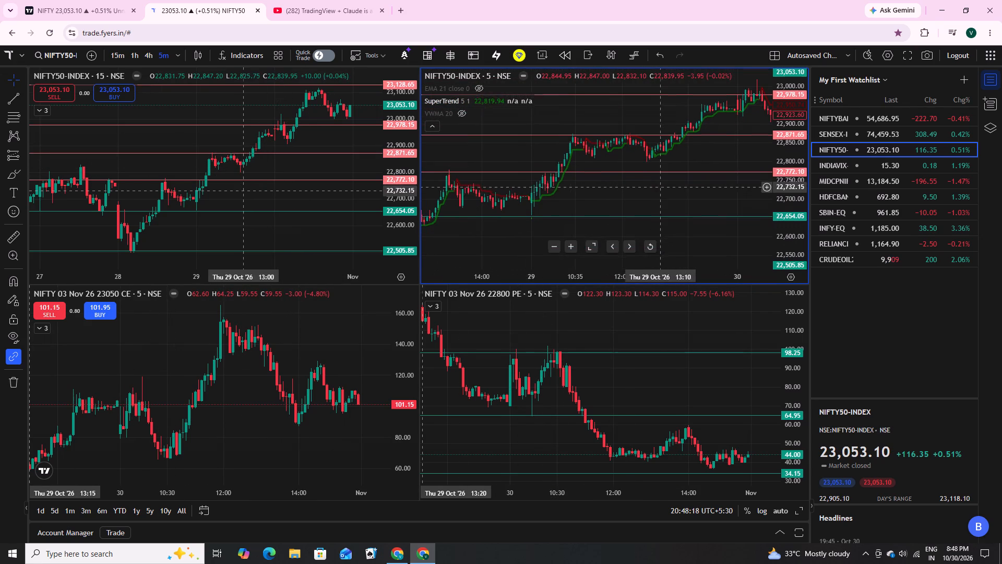
drag(659, 187, 660, 186)
drag(526, 233, 623, 205)
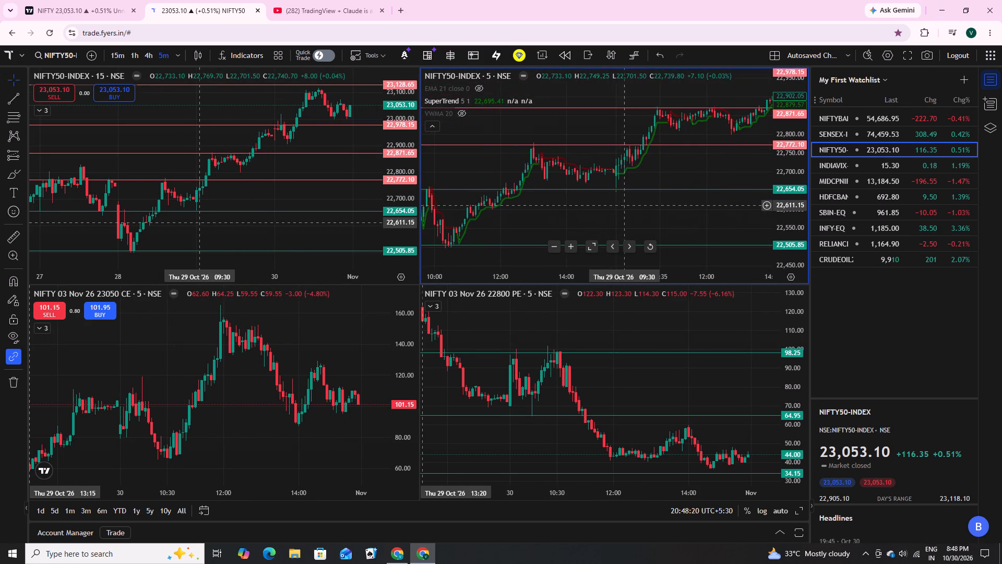
drag(553, 206, 658, 174)
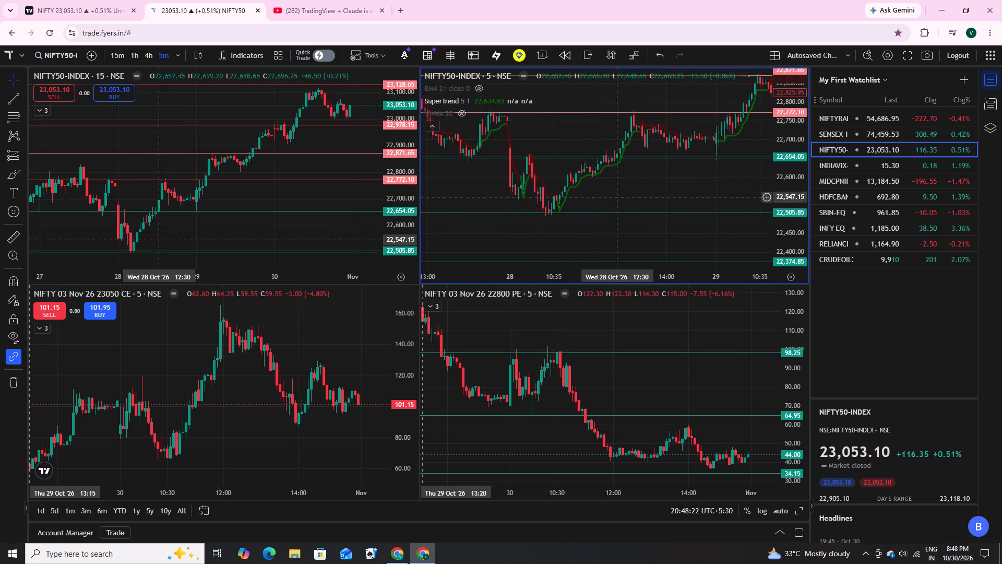
drag(491, 172, 534, 218)
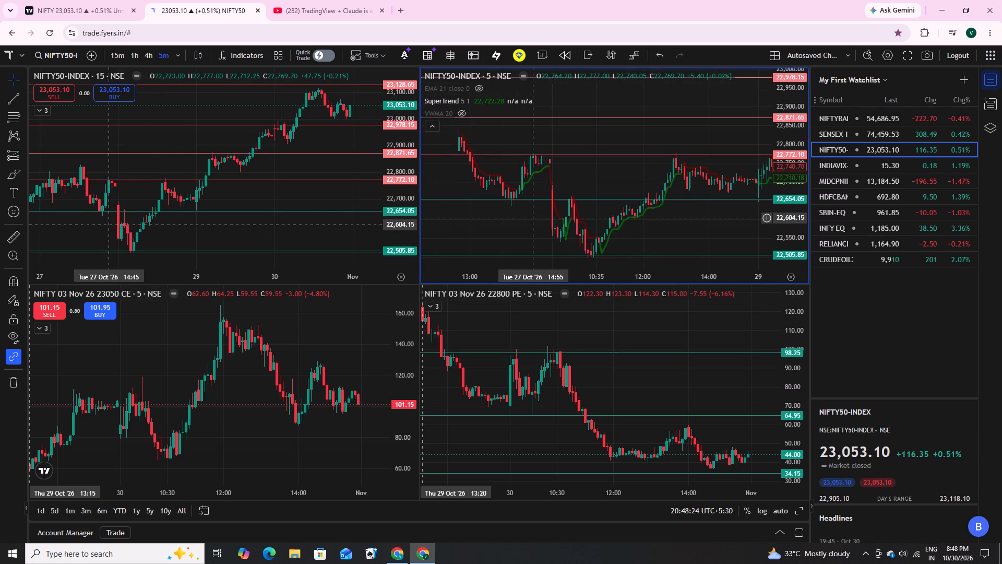
drag(473, 183, 576, 162)
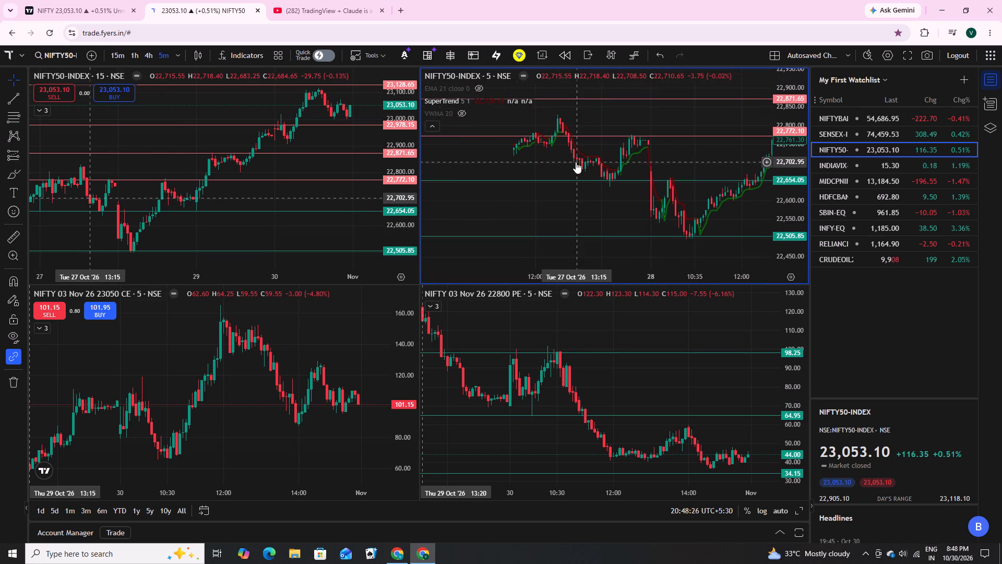
drag(512, 197, 549, 196)
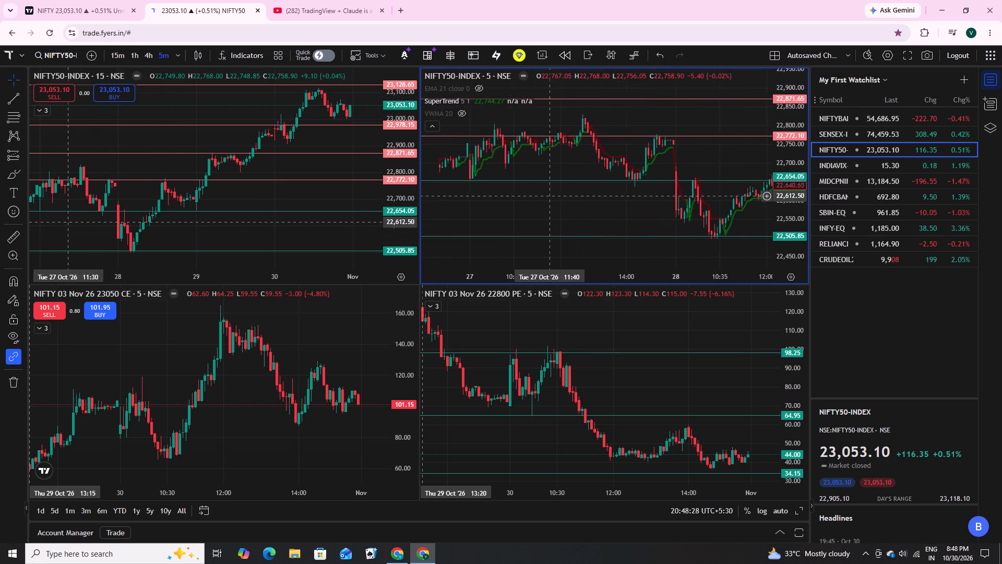
drag(549, 196, 652, 243)
click(652, 243)
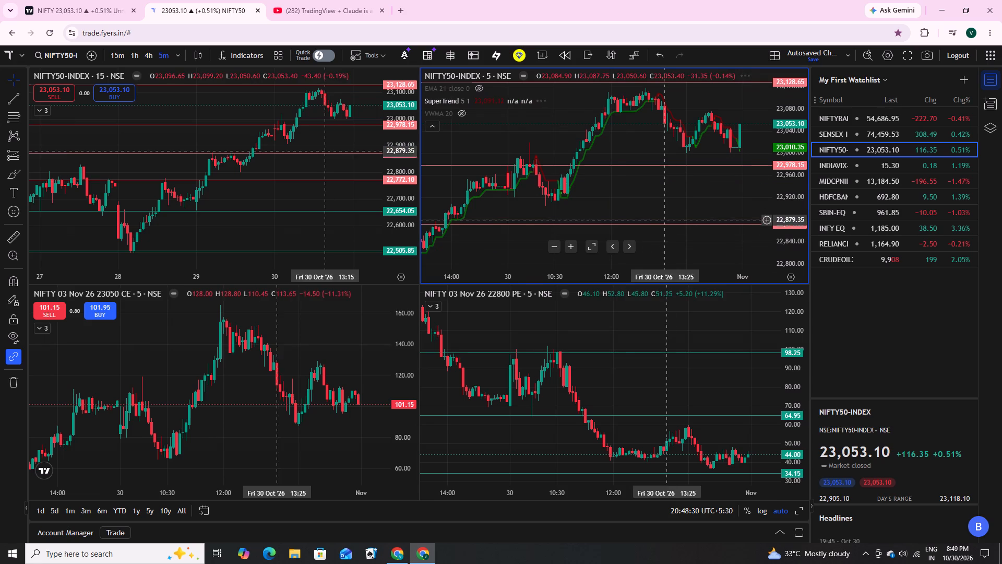
Review the SuperTrend's trend changes again at a compressed price scale, back from 30 October to the 27 October session.
scroll(794, 205, up, 1)
scroll(794, 205, down, 3)
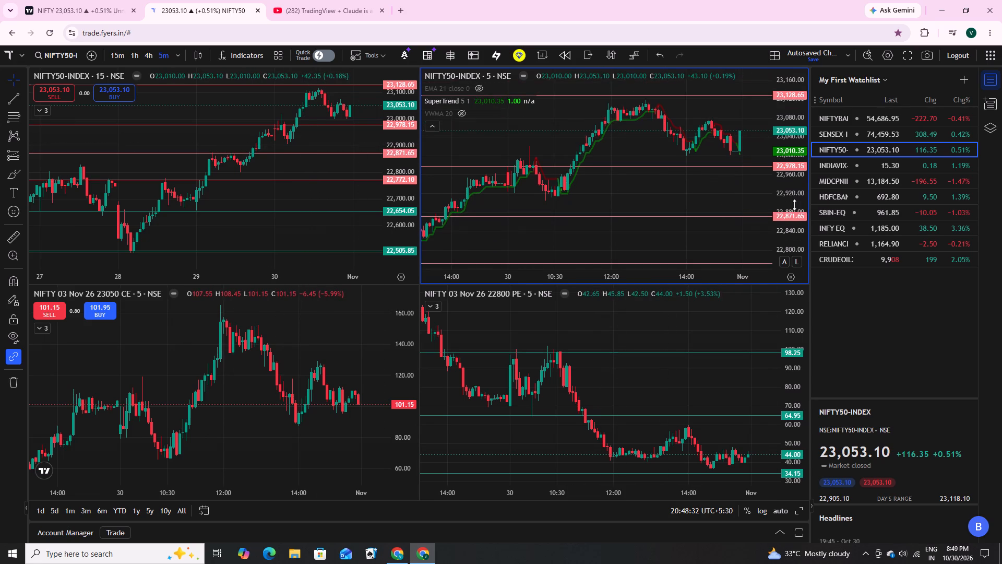
scroll(794, 205, down, 7)
drag(607, 210, 693, 217)
drag(605, 209, 731, 215)
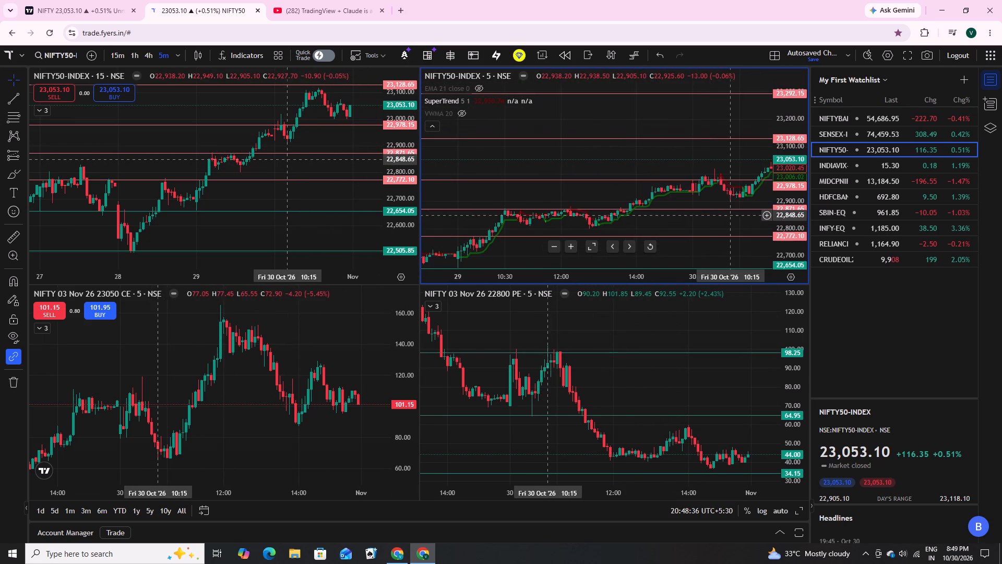
drag(731, 215, 731, 215)
drag(562, 193, 704, 178)
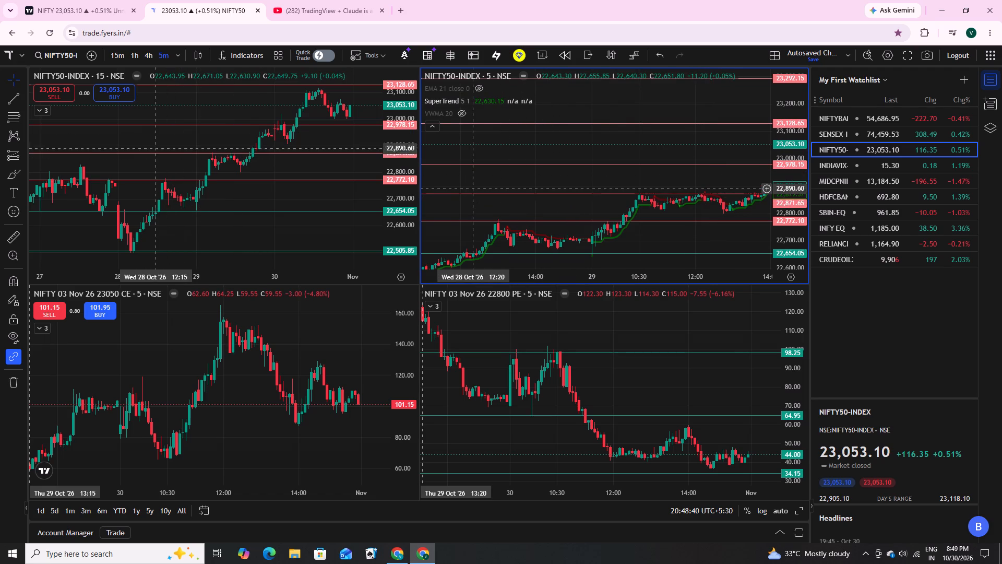
drag(464, 178, 632, 158)
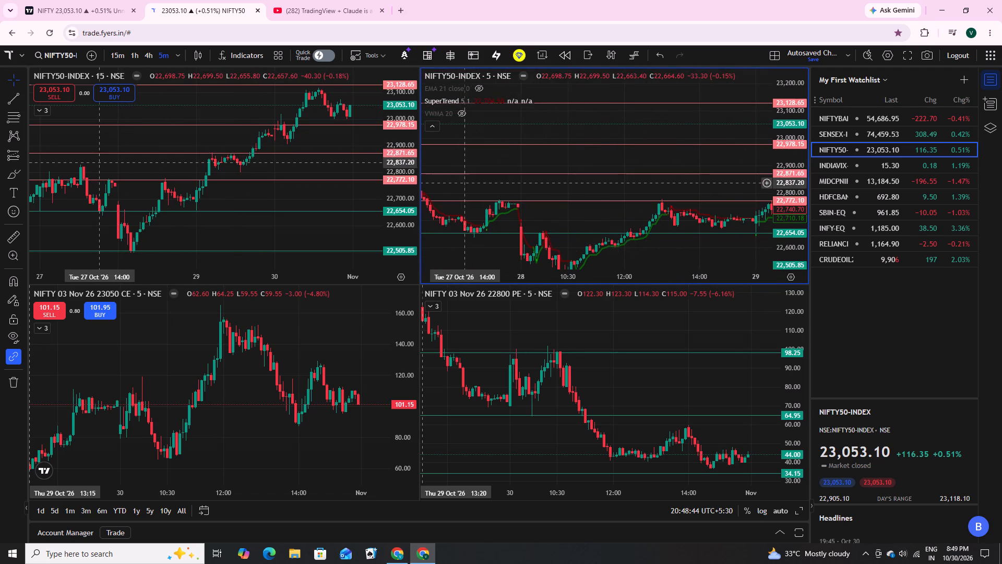
drag(466, 184, 637, 180)
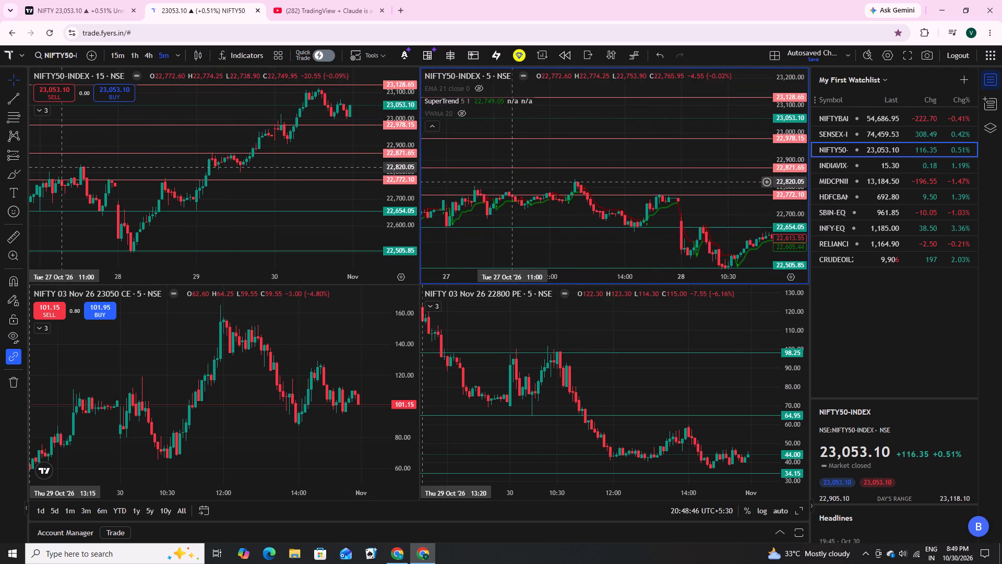
drag(521, 182, 629, 145)
scroll(791, 202, up, 7)
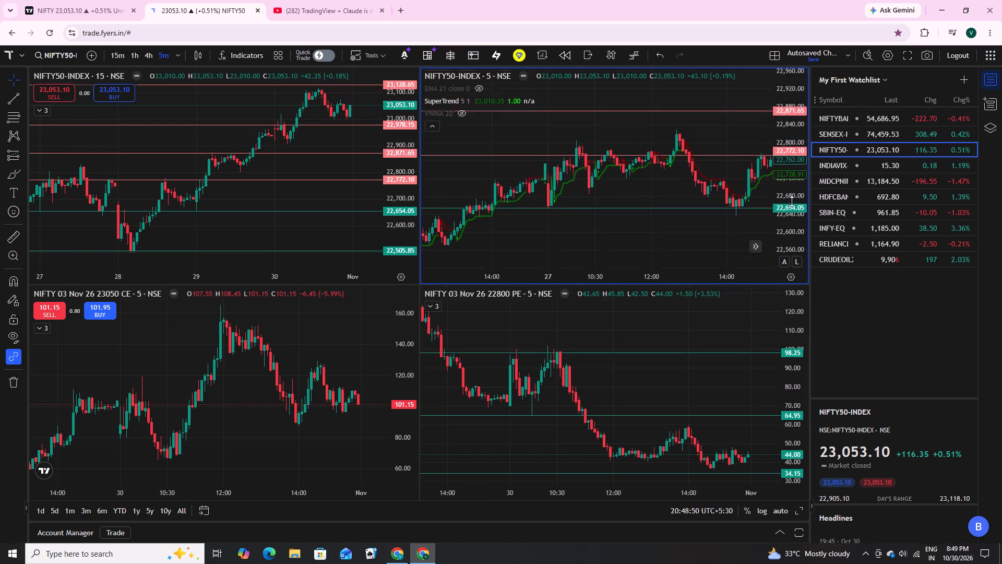
scroll(792, 201, up, 6)
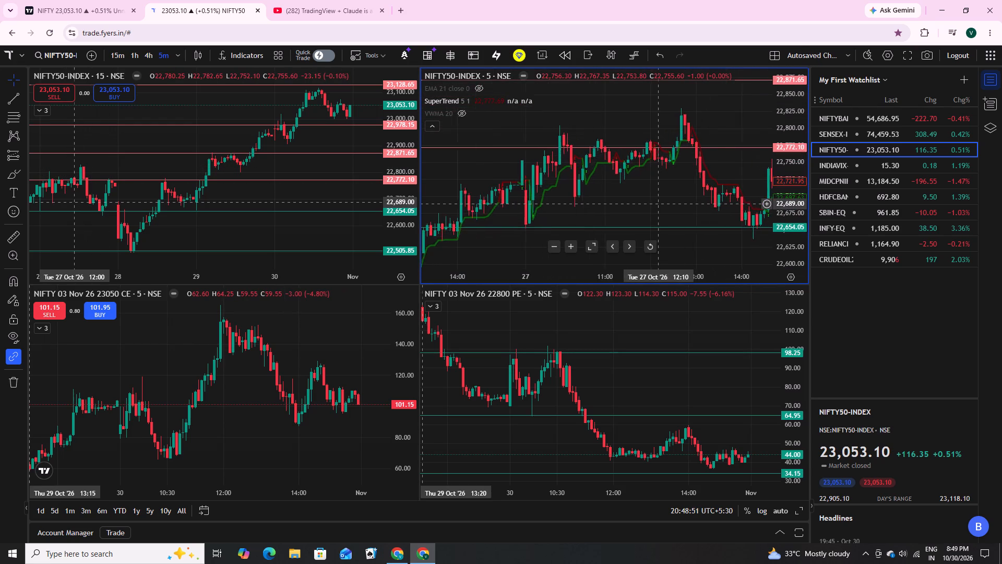